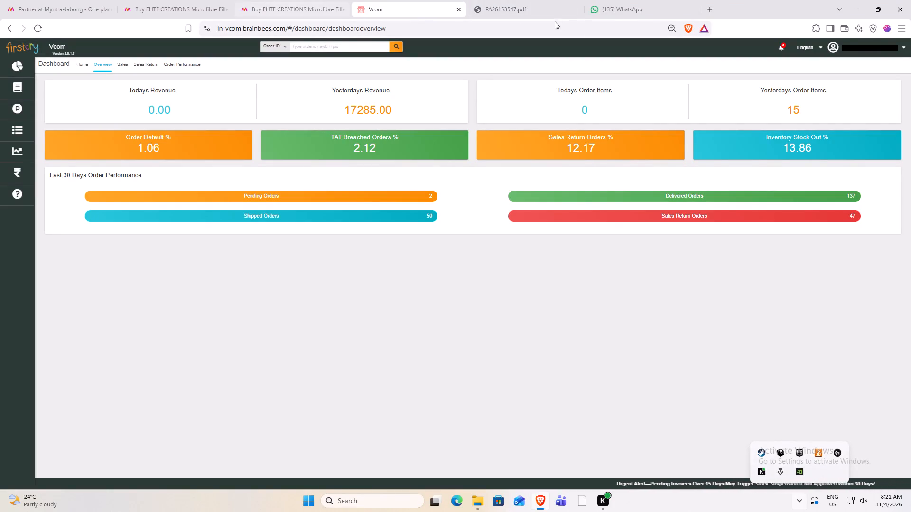
Open Amazon Seller Central in a new browser tab and dismiss the feedback survey.
{"action": "left_click", "coordinate": [709, 4]}
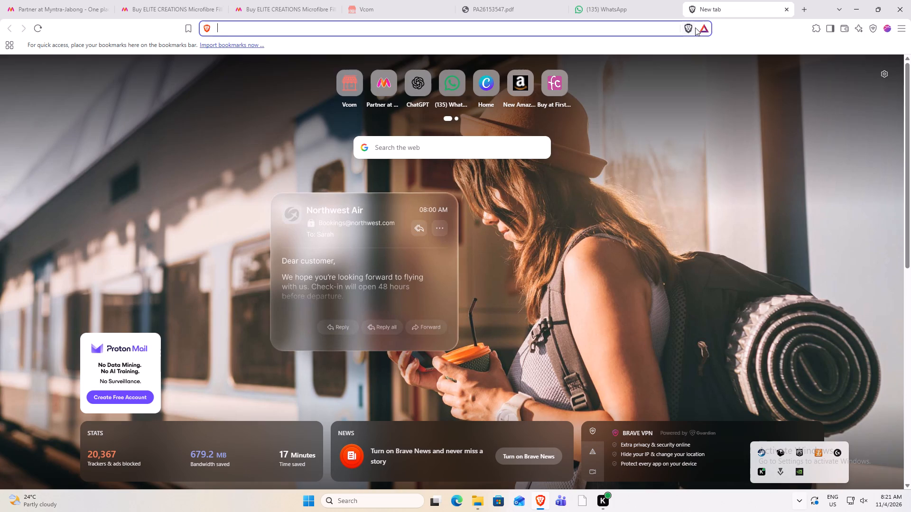
{"action": "type", "text": "se"}
{"action": "left_click", "coordinate": [441, 46]}
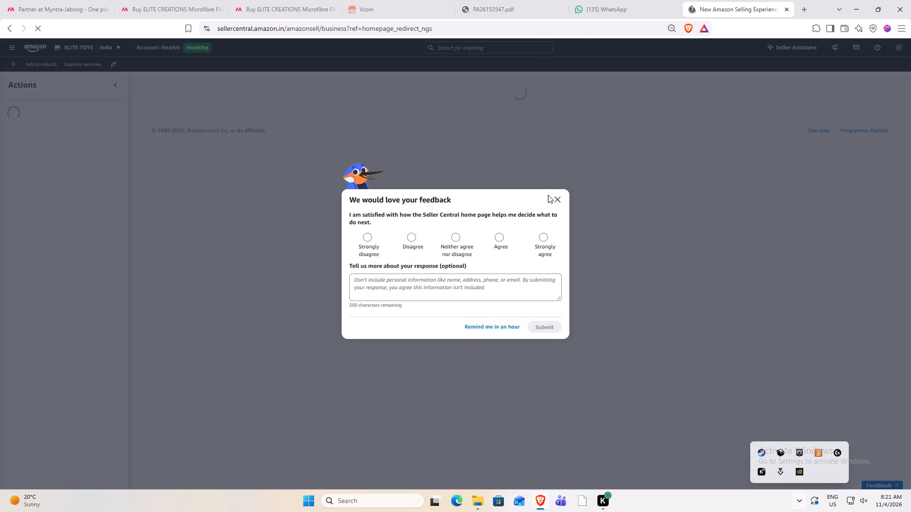
{"action": "left_click", "coordinate": [559, 199]}
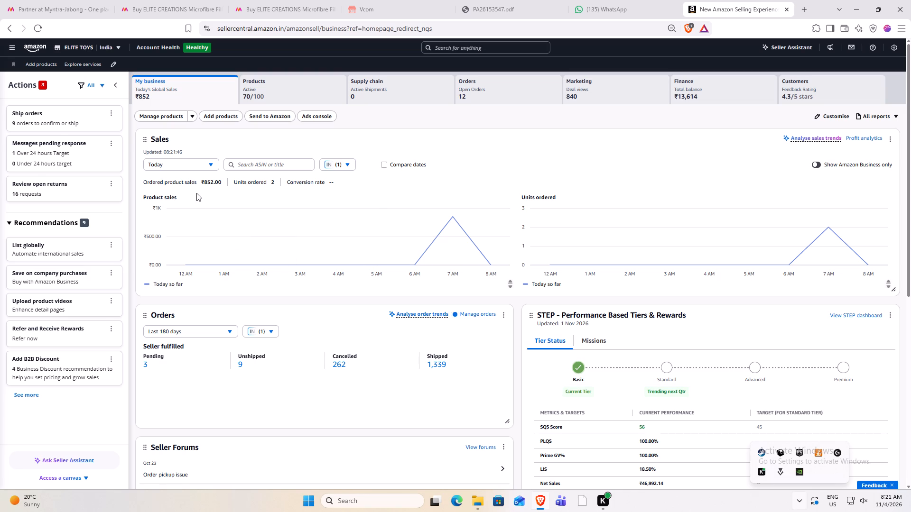
Open the Easy Ship orders from the Ship orders action, dismiss the introductory messages, and switch to the Sent orders.
{"action": "left_click", "coordinate": [59, 124]}
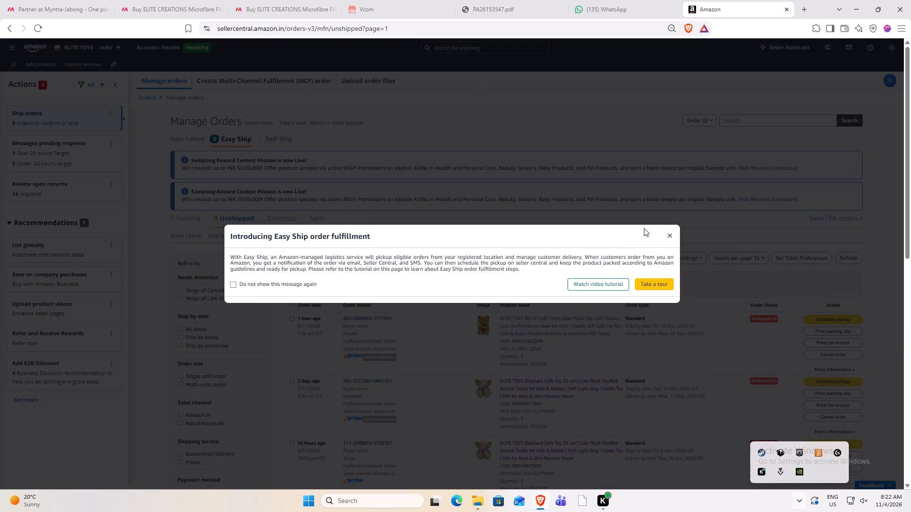
{"action": "left_click", "coordinate": [666, 235]}
{"action": "left_click", "coordinate": [669, 230]}
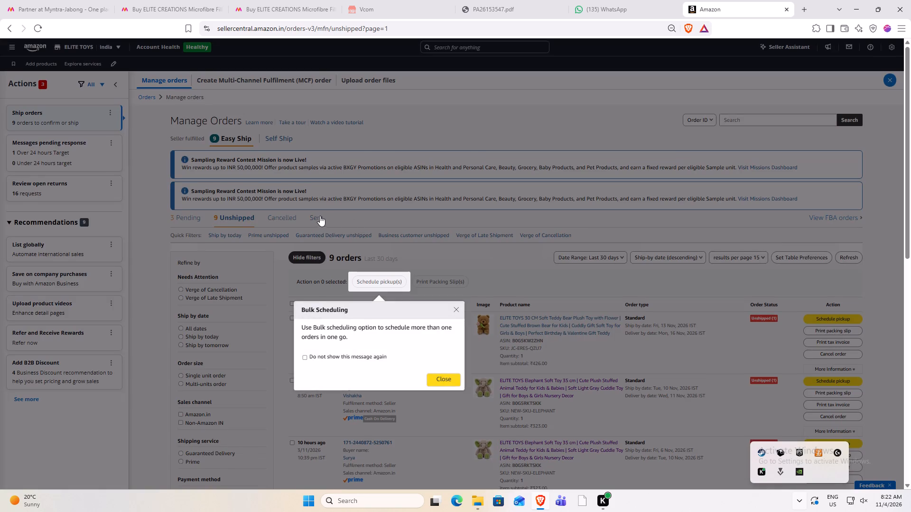
{"action": "left_click", "coordinate": [318, 215]}
{"action": "left_click", "coordinate": [321, 217]}
Examine the Sent orders waiting for pickup, checking their products, quantities and ship-by dates.
{"action": "scroll", "coordinate": [321, 216], "scroll_direction": "down", "scroll_amount": 1}
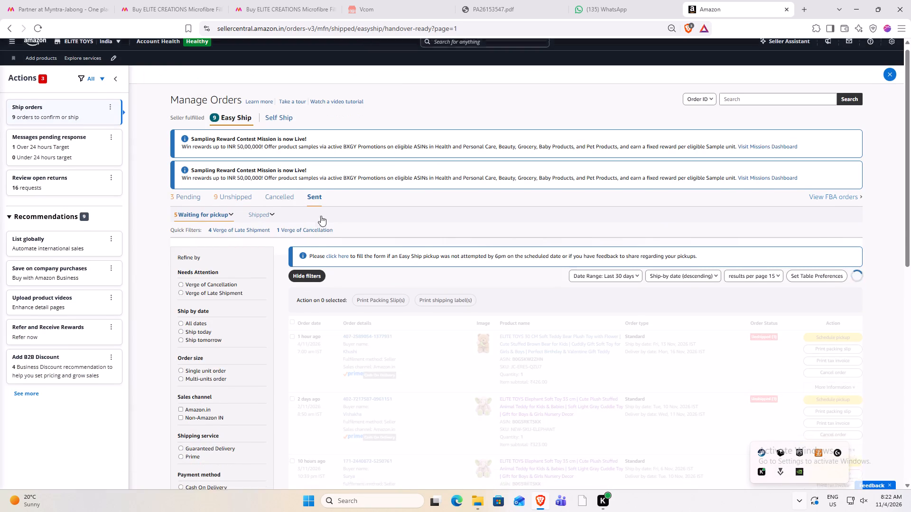
{"action": "scroll", "coordinate": [321, 216], "scroll_direction": "down", "scroll_amount": 1}
{"action": "left_click", "coordinate": [523, 262]}
{"action": "scroll", "coordinate": [522, 262], "scroll_direction": "down", "scroll_amount": 2}
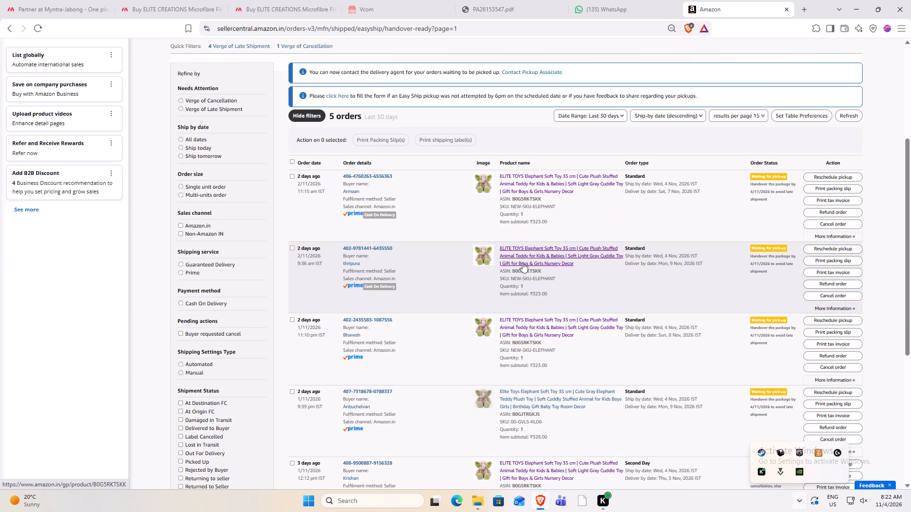
{"action": "scroll", "coordinate": [555, 311], "scroll_direction": "down", "scroll_amount": 5}
{"action": "scroll", "coordinate": [555, 311], "scroll_direction": "up", "scroll_amount": 7}
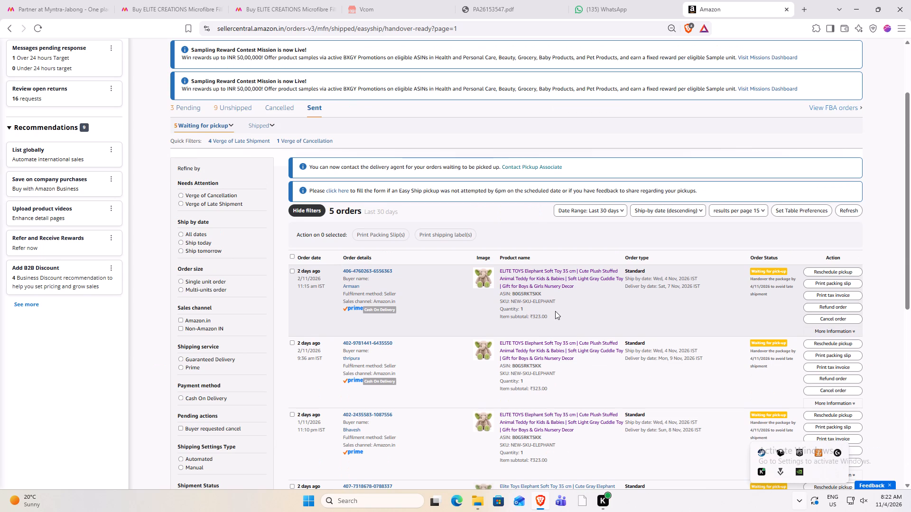
{"action": "scroll", "coordinate": [555, 311], "scroll_direction": "down", "scroll_amount": 5}
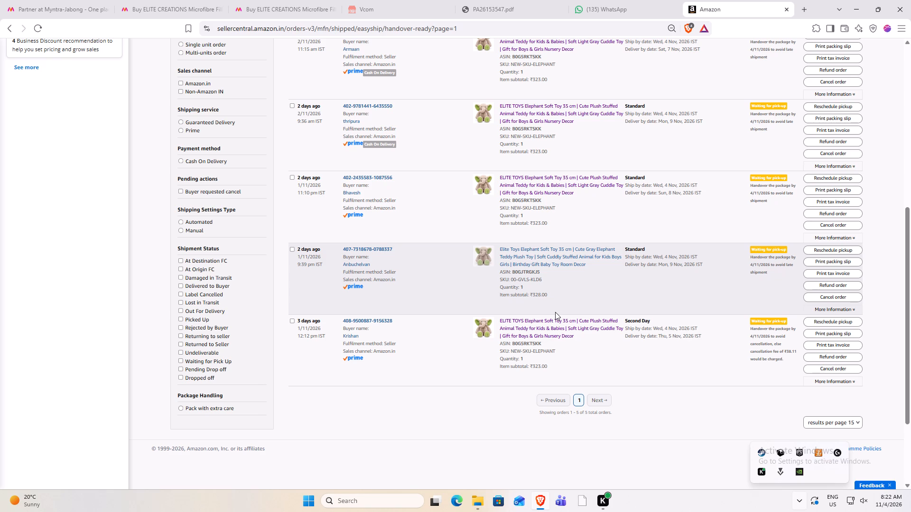
{"action": "scroll", "coordinate": [555, 312], "scroll_direction": "up", "scroll_amount": 6}
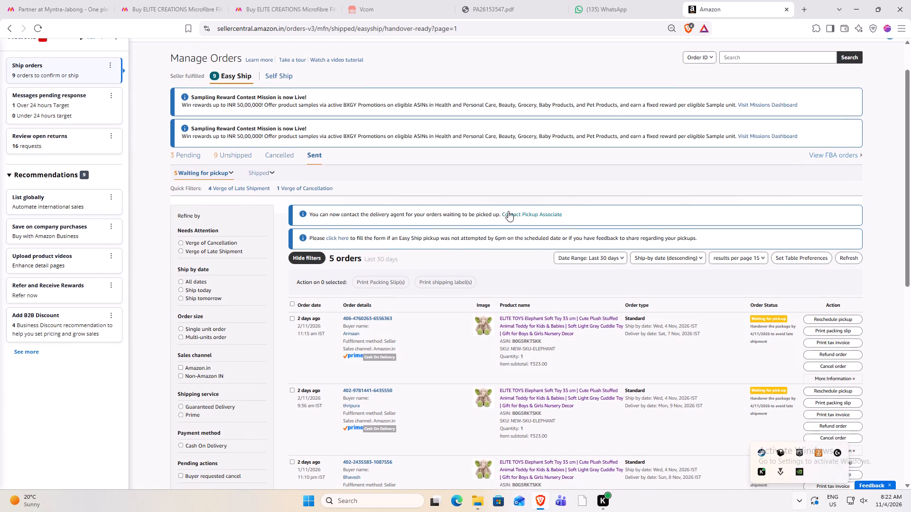
Reload the Sent orders page and dismiss the Easy Ship introduction to review the refreshed waiting-for-pickup list.
{"action": "left_click", "coordinate": [36, 27]}
{"action": "scroll", "coordinate": [195, 179], "scroll_direction": "up", "scroll_amount": 6}
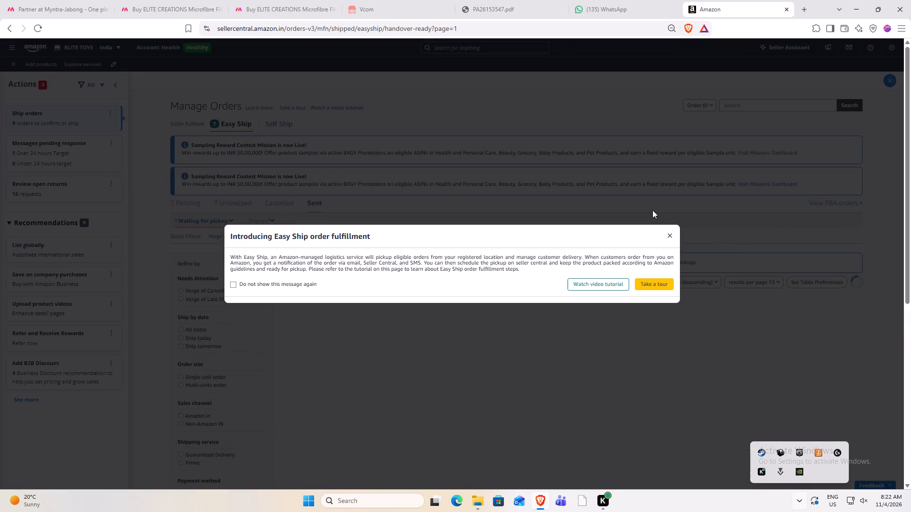
{"action": "left_click", "coordinate": [652, 210]}
{"action": "scroll", "coordinate": [550, 271], "scroll_direction": "down", "scroll_amount": 2}
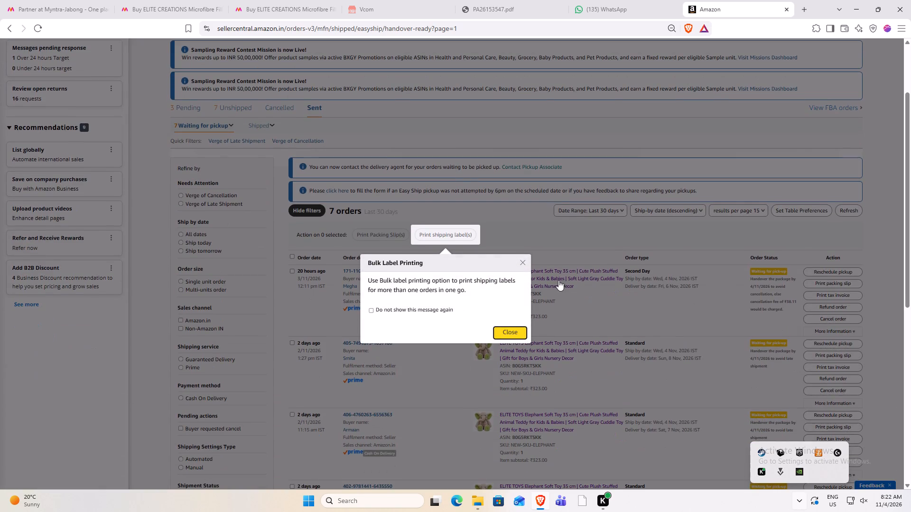
Dismiss the bulk label printing message and review the full list of Sent orders waiting for pickup.
{"action": "left_click", "coordinate": [569, 252]}
{"action": "scroll", "coordinate": [560, 400], "scroll_direction": "down", "scroll_amount": 8}
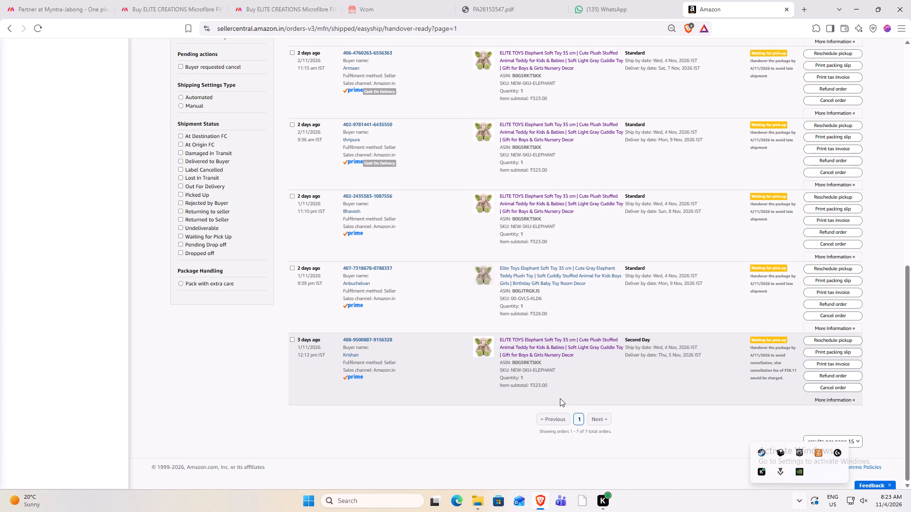
{"action": "scroll", "coordinate": [560, 398], "scroll_direction": "up", "scroll_amount": 15}
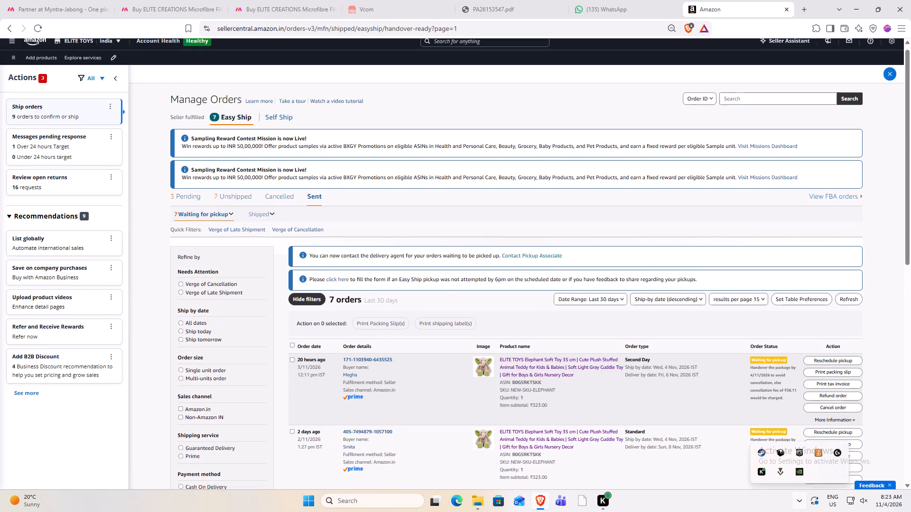
Reload the Sent orders page and dismiss the Easy Ship introduction and the bulk label printing message.
{"action": "left_click", "coordinate": [38, 27]}
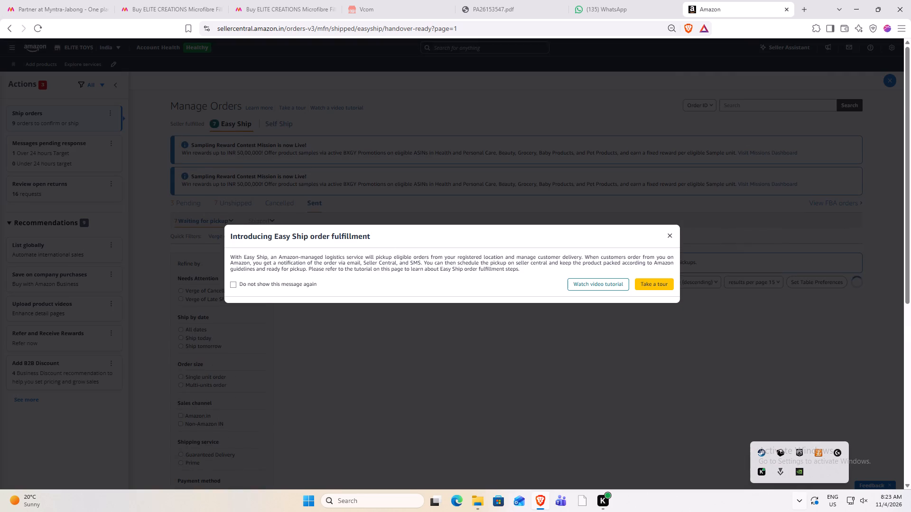
{"action": "left_click", "coordinate": [397, 201]}
{"action": "left_click", "coordinate": [292, 355]}
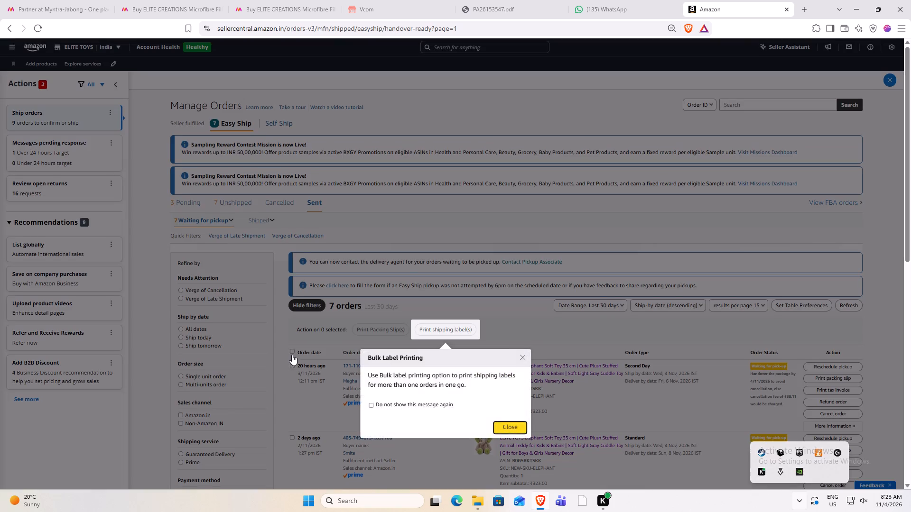
{"action": "left_click", "coordinate": [292, 355]}
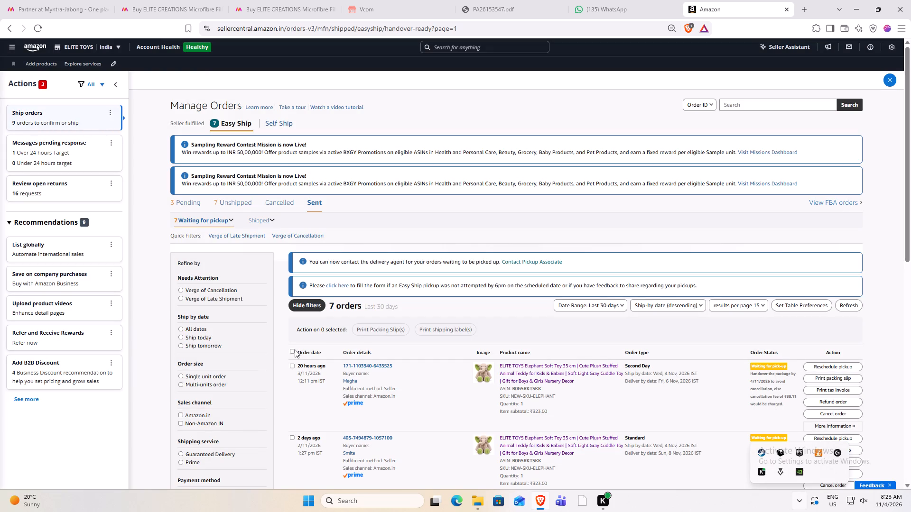
Select all the Easy Ship orders waiting for pickup.
{"action": "left_click", "coordinate": [292, 350]}
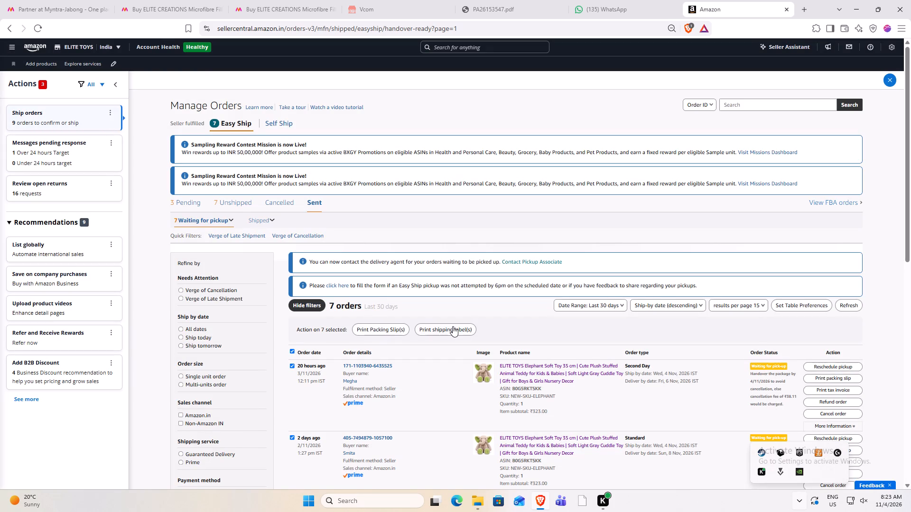
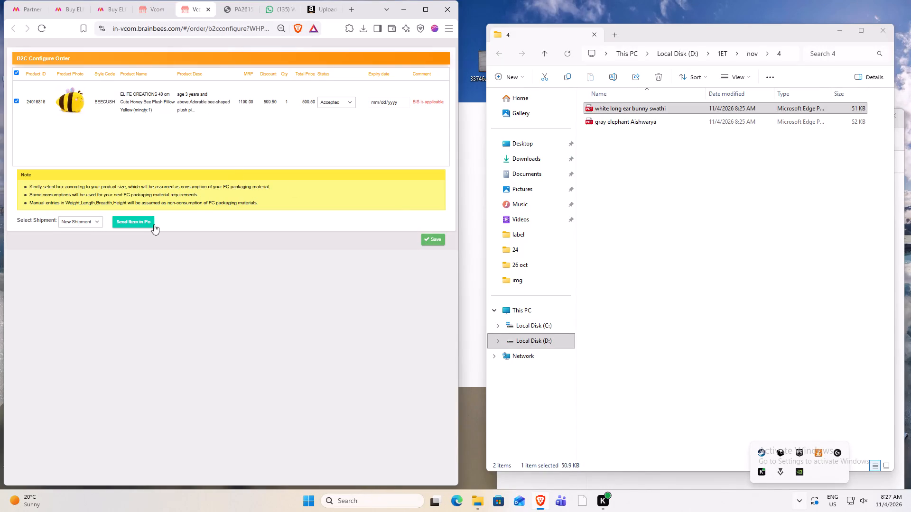
Send the honey bee plush pillow into a new shipment, choosing the Printed Polymailer box and entering a weight of 0.5 kg.
{"action": "left_click", "coordinate": [145, 222]}
{"action": "left_click", "coordinate": [147, 281]}
{"action": "left_click", "coordinate": [177, 72]}
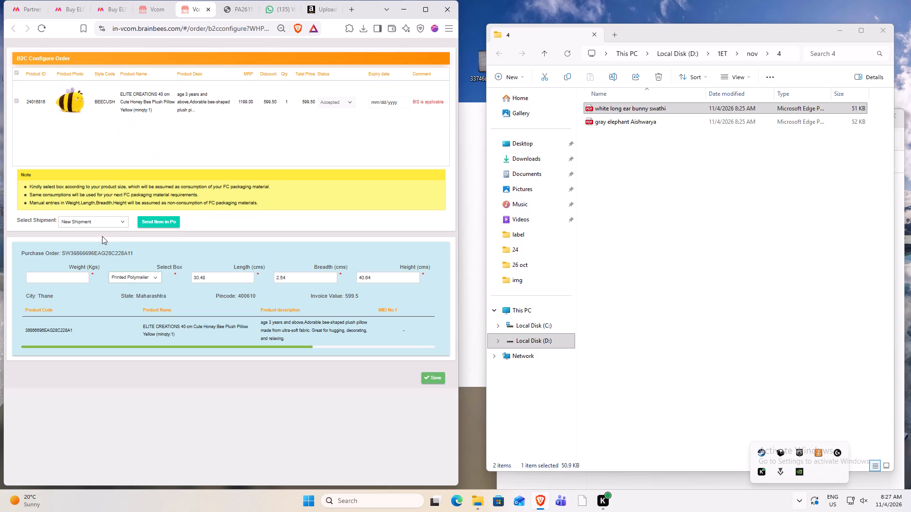
{"action": "left_click", "coordinate": [72, 281]}
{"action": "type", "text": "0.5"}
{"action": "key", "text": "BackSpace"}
Set the bee pillow shipment's weight to 0.4 kg, length 15, breadth 10 and height 30 cm, and save it.
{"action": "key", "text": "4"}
{"action": "triple_click", "coordinate": [209, 275]}
{"action": "type", "text": "15"}
{"action": "double_click", "coordinate": [284, 274]}
{"action": "type", "text": "10"}
{"action": "double_click", "coordinate": [363, 278]}
{"action": "type", "text": "30"}
{"action": "left_click", "coordinate": [429, 378]}
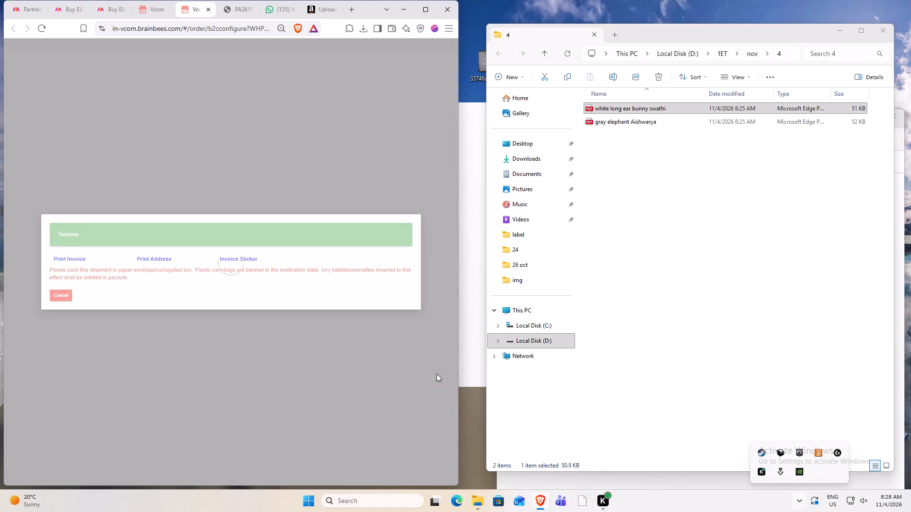
Download the bee pillow order's address label as a PDF named "bee pillow palavi" in folder 4.
{"action": "left_click", "coordinate": [158, 257]}
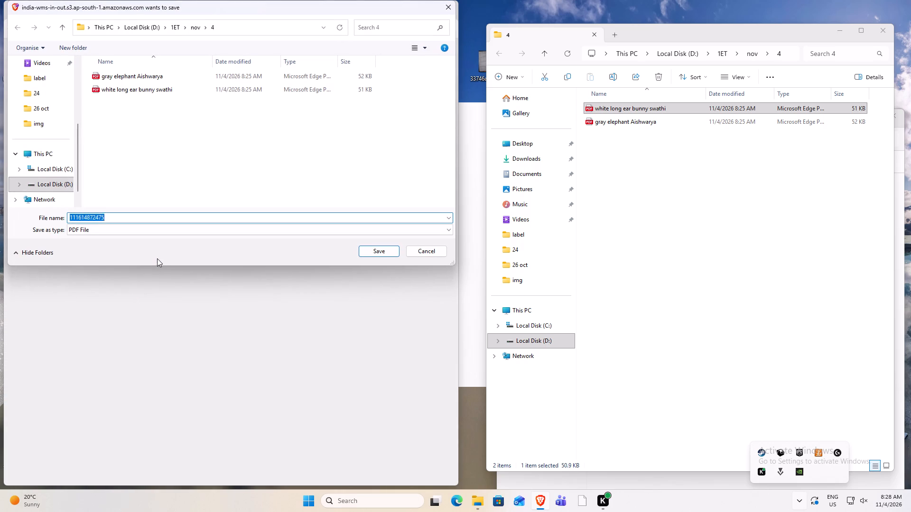
{"action": "type", "text": "vee"}
{"action": "key", "text": "BackSpace"}
{"action": "key", "text": "BackSpace"}
{"action": "key", "text": "BackSpace"}
{"action": "key", "text": "BackSpace"}
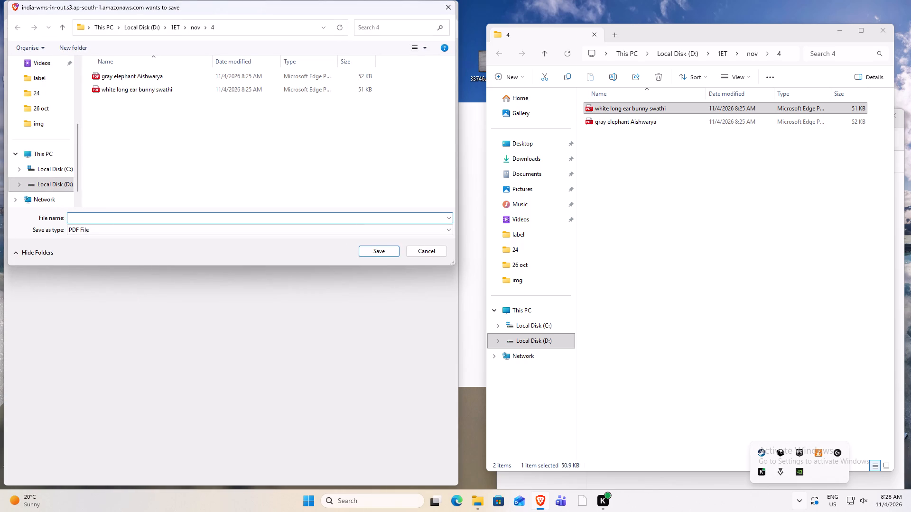
{"action": "type", "text": "bee pillow"}
{"action": "key", "text": "space"}
{"action": "type", "text": "palavi"}
{"action": "key", "text": "Return"}
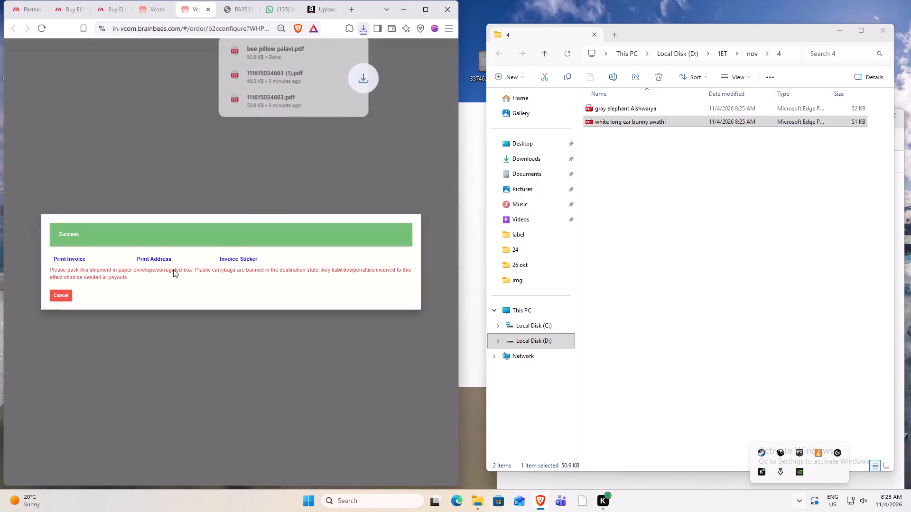
Reload the pending orders and open the configuration page of the remaining Gurgaon order.
{"action": "left_click", "coordinate": [155, 10]}
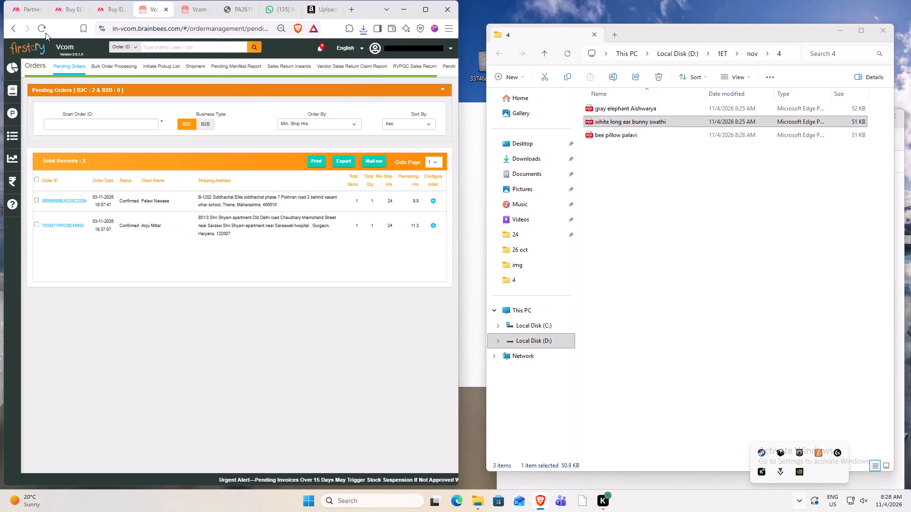
{"action": "left_click", "coordinate": [46, 33]}
{"action": "left_click", "coordinate": [436, 206]}
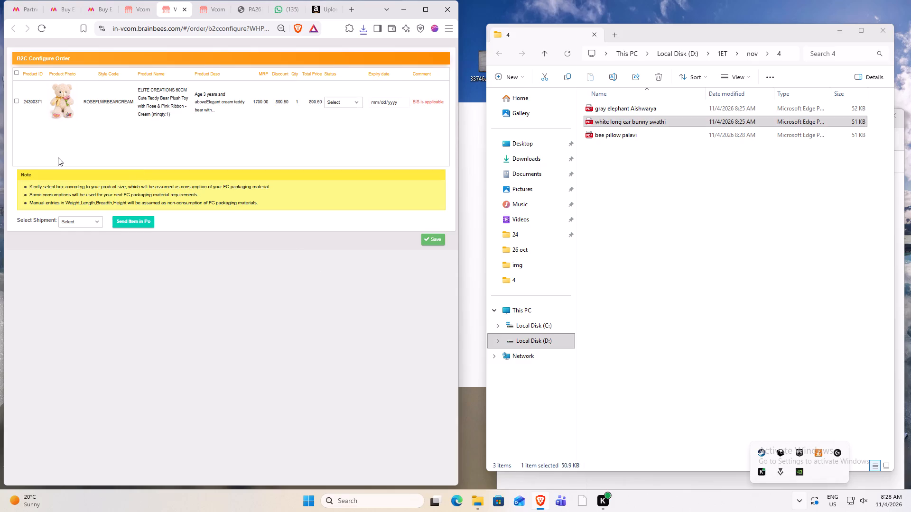
{"action": "left_click", "coordinate": [69, 99]}
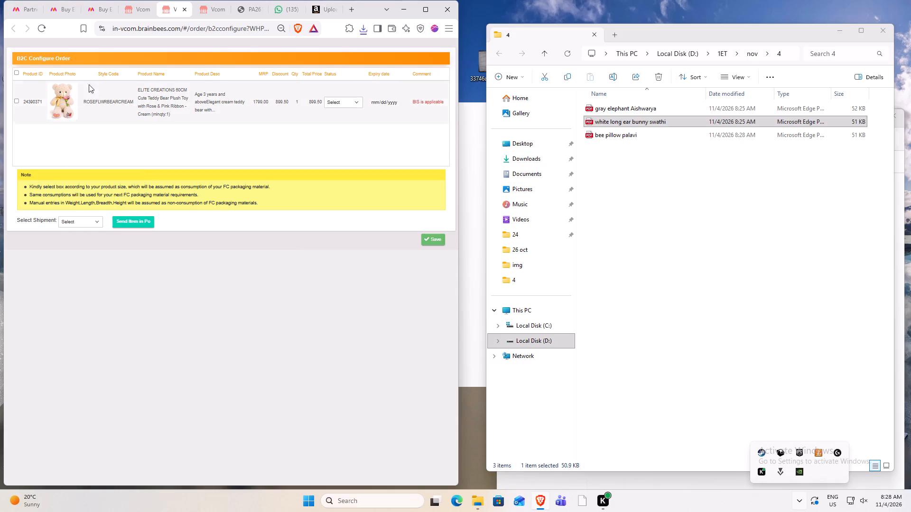
Open the Live Product List in a separate tab and look through it for the ordered teddy bear.
{"action": "left_click", "coordinate": [133, 12]}
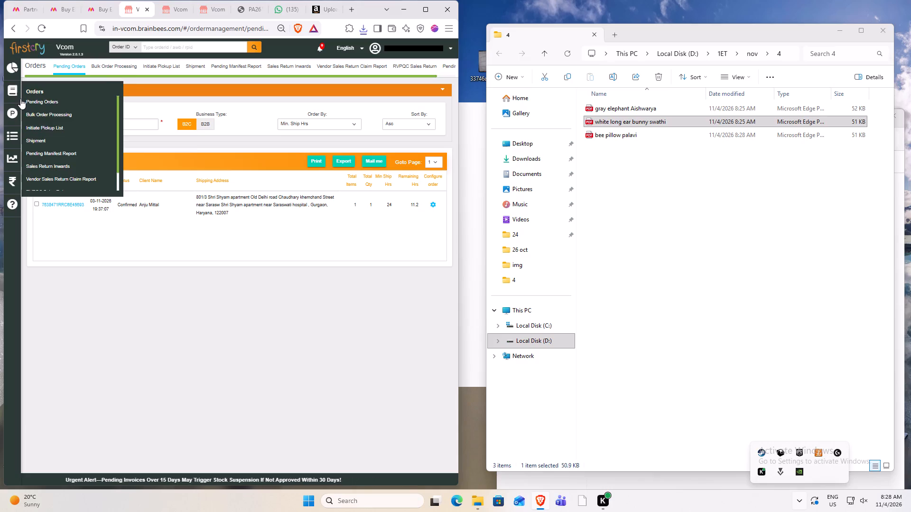
{"action": "middle_click", "coordinate": [37, 100]}
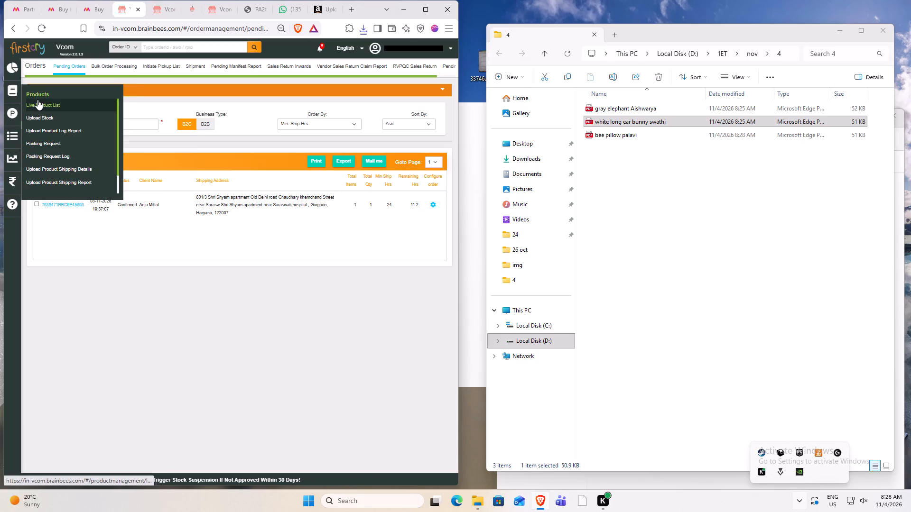
{"action": "left_click", "coordinate": [185, 12]}
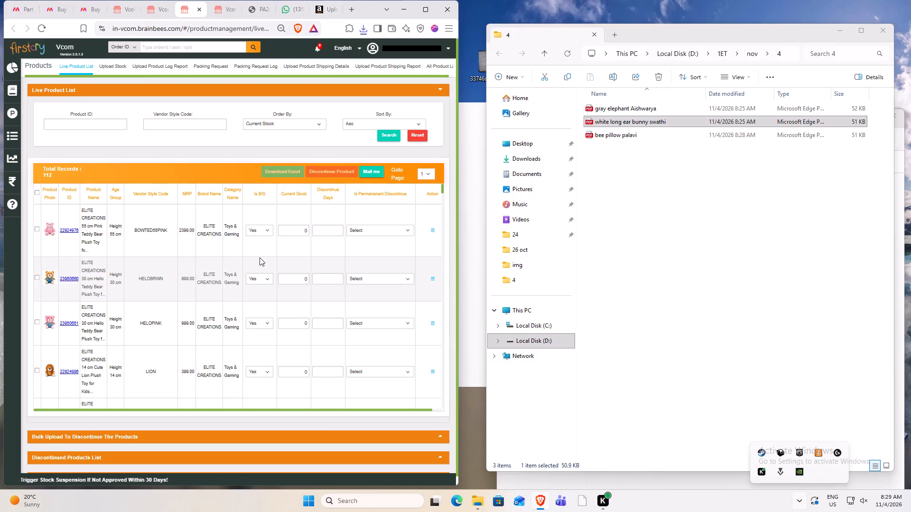
{"action": "scroll", "coordinate": [260, 257], "scroll_direction": "down", "scroll_amount": 20}
{"action": "scroll", "coordinate": [260, 257], "scroll_direction": "down", "scroll_amount": 19}
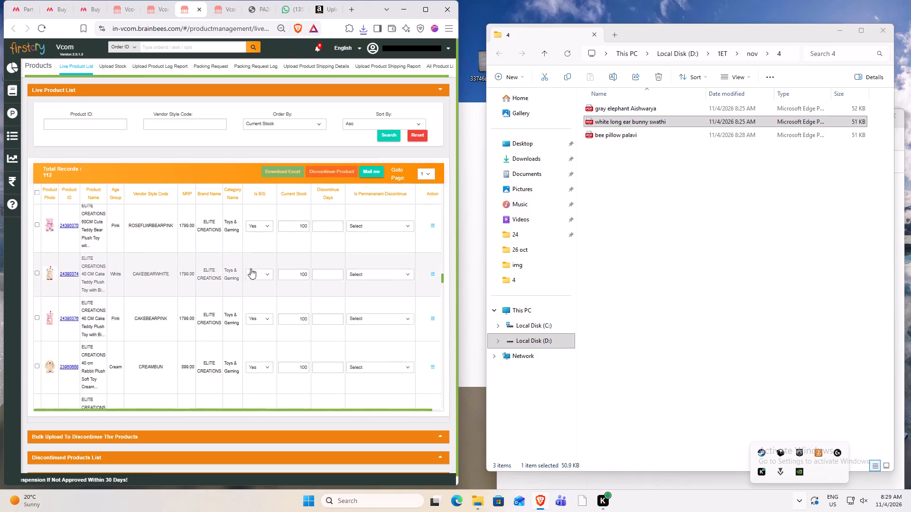
{"action": "scroll", "coordinate": [251, 268], "scroll_direction": "down", "scroll_amount": 20}
{"action": "scroll", "coordinate": [251, 268], "scroll_direction": "down", "scroll_amount": 20}
{"action": "scroll", "coordinate": [251, 268], "scroll_direction": "down", "scroll_amount": 1}
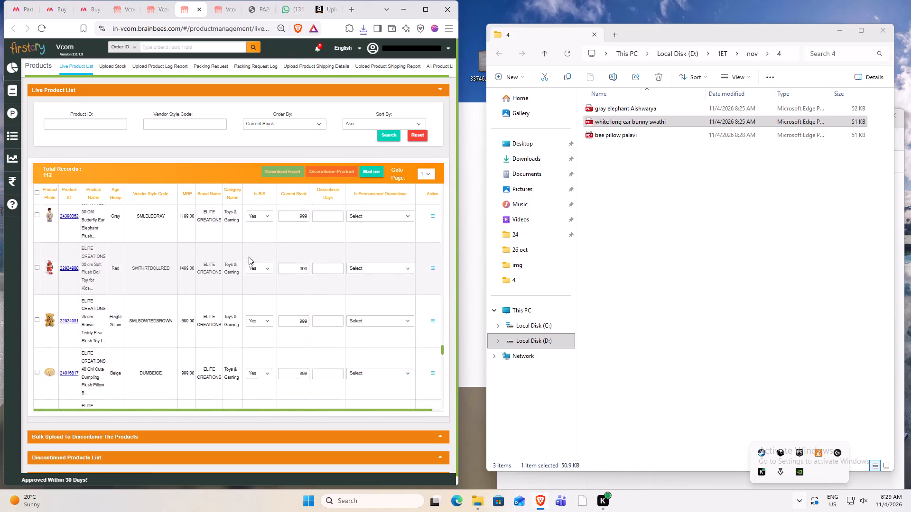
{"action": "scroll", "coordinate": [249, 256], "scroll_direction": "down", "scroll_amount": 3}
Find the order's product ID 24390371 in the Live Product List and open its FirstCry product page.
{"action": "left_click", "coordinate": [149, 11]}
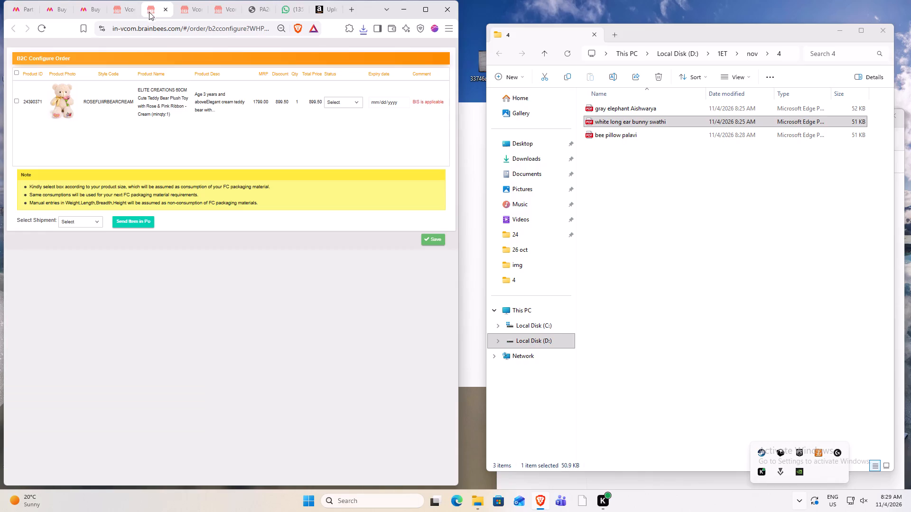
{"action": "double_click", "coordinate": [35, 101]}
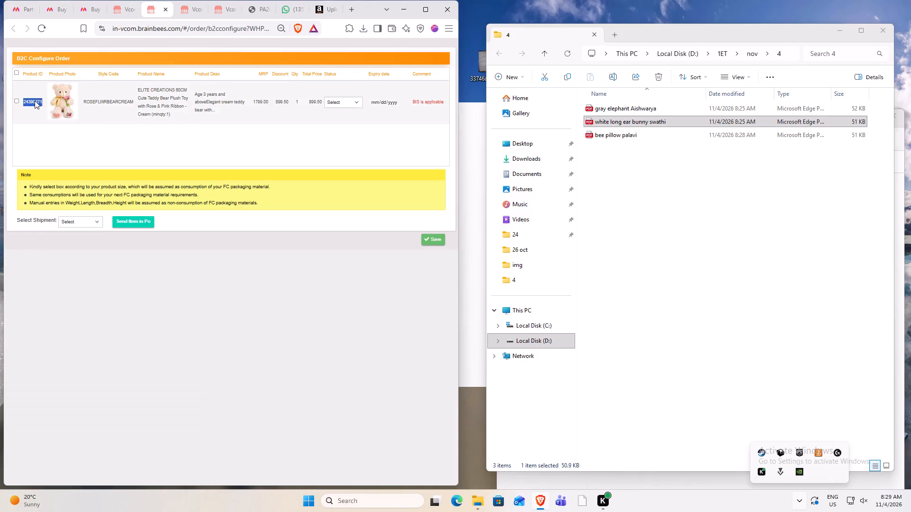
{"action": "key", "text": "ctrl+c"}
{"action": "left_click", "coordinate": [193, 5]}
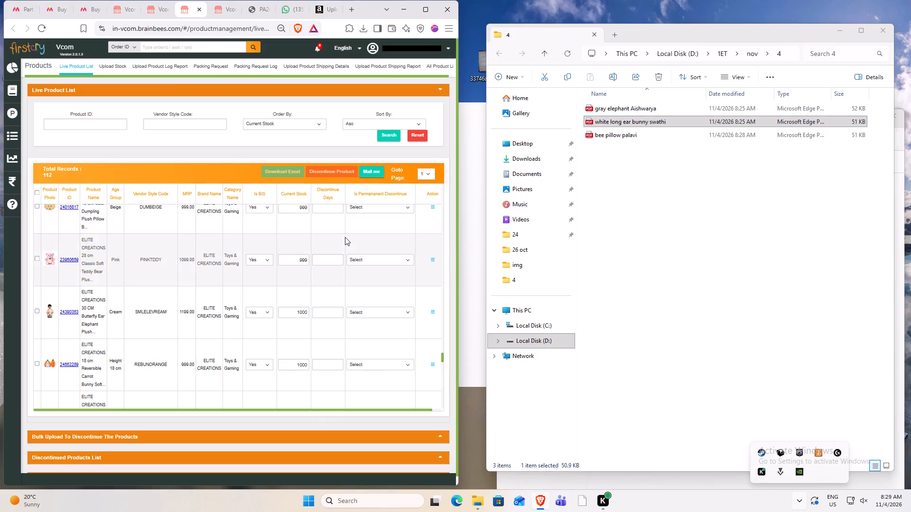
{"action": "left_click", "coordinate": [345, 237]}
{"action": "key", "text": "ctrl+f"}
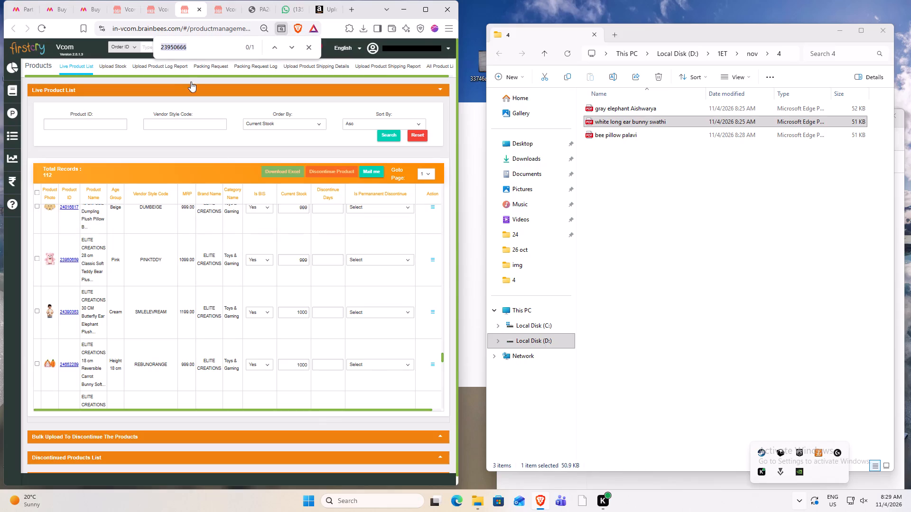
{"action": "double_click", "coordinate": [187, 44]}
{"action": "key", "text": "ctrl+v"}
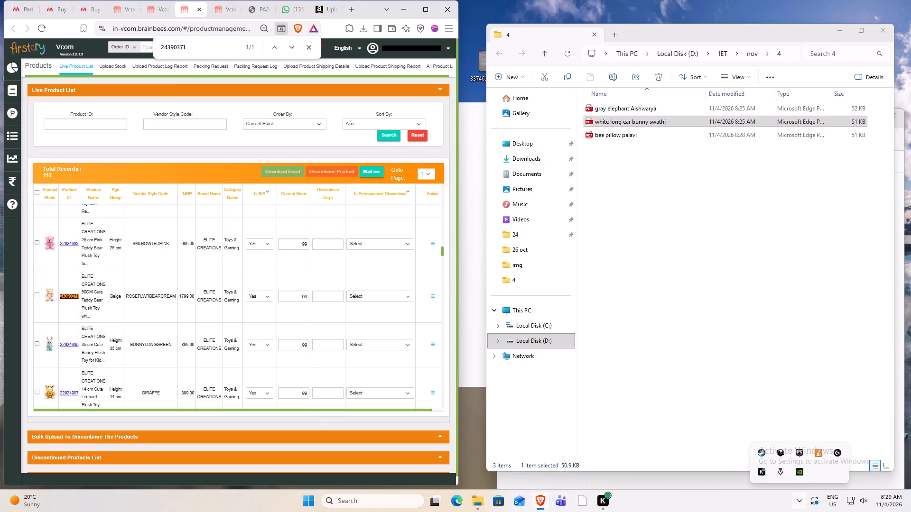
{"action": "left_click", "coordinate": [51, 294]}
{"action": "left_click", "coordinate": [58, 295]}
{"action": "left_click", "coordinate": [63, 297]}
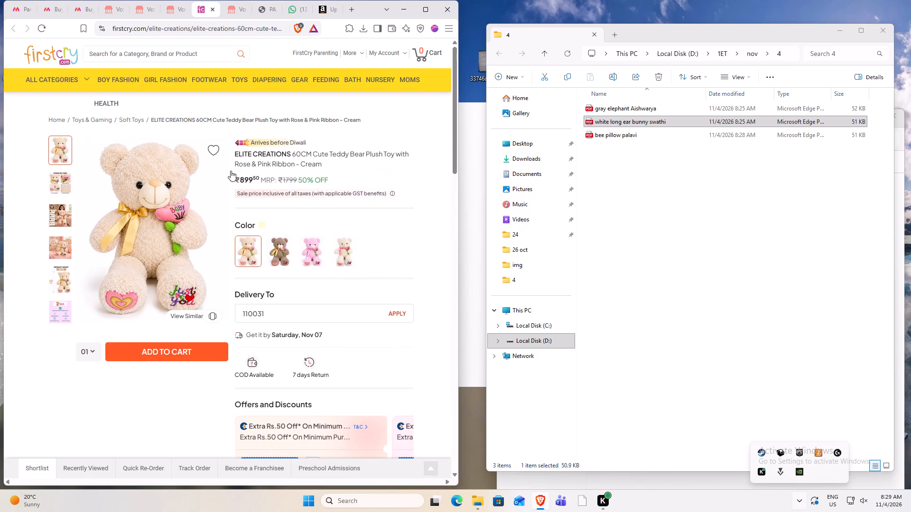
Examine the teddy bear's colour variants and photos, and check the Myntra listings to identify the ordered variant.
{"action": "left_click", "coordinate": [349, 261]}
{"action": "left_click", "coordinate": [242, 306]}
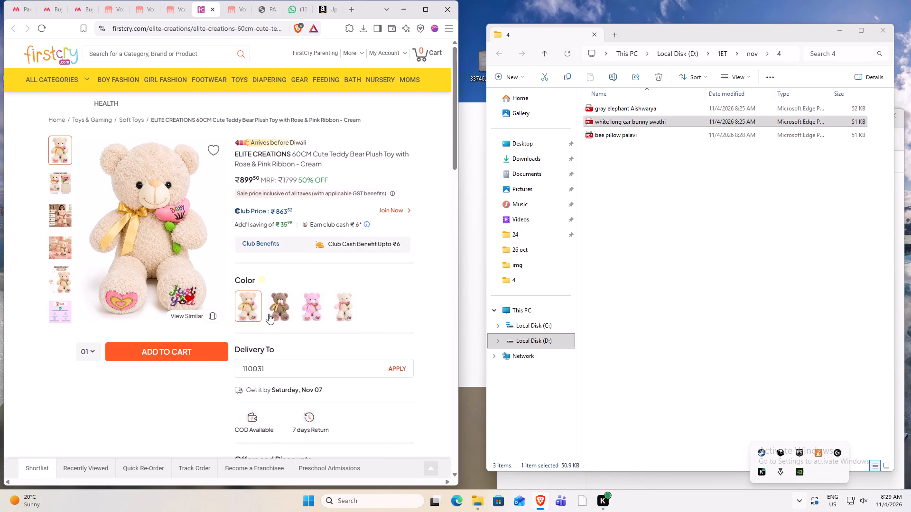
{"action": "left_click", "coordinate": [283, 313]}
{"action": "left_click", "coordinate": [340, 294]}
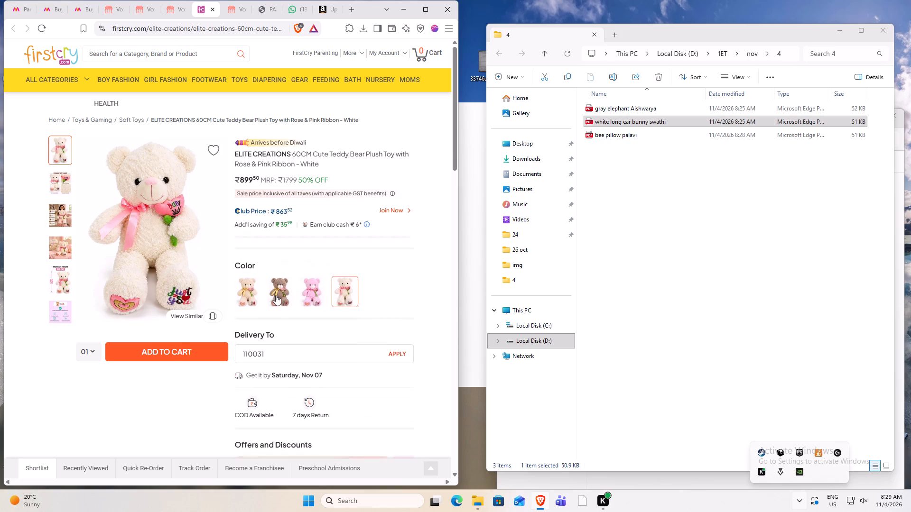
{"action": "left_click", "coordinate": [234, 301]}
{"action": "left_click", "coordinate": [60, 207]}
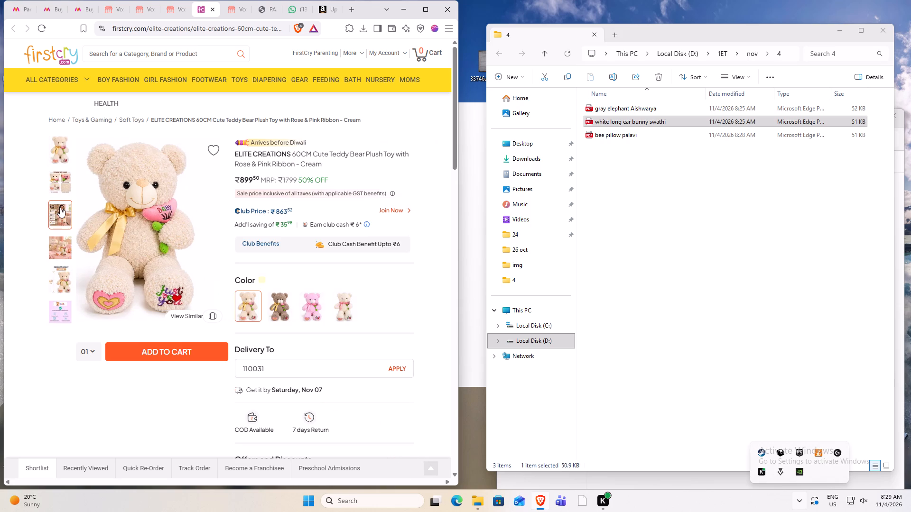
{"action": "left_click", "coordinate": [59, 181]}
{"action": "left_click", "coordinate": [63, 240]}
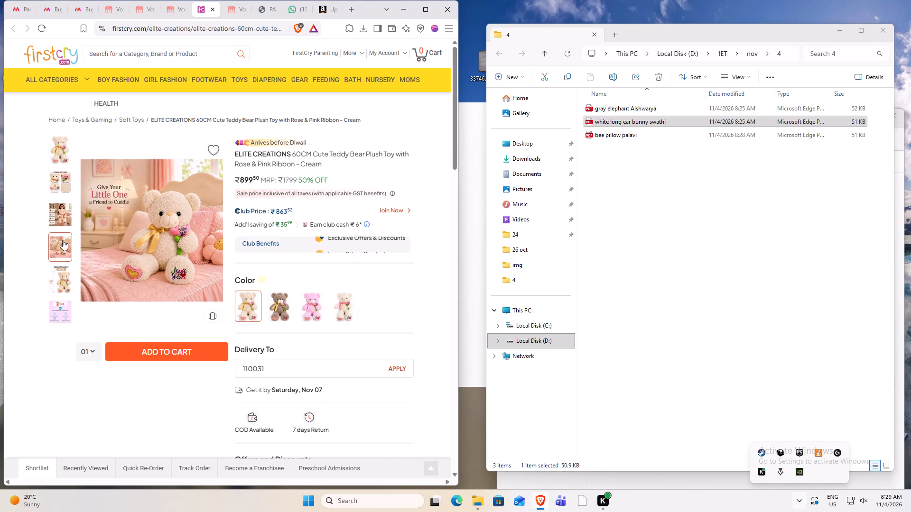
{"action": "left_click", "coordinate": [49, 10]}
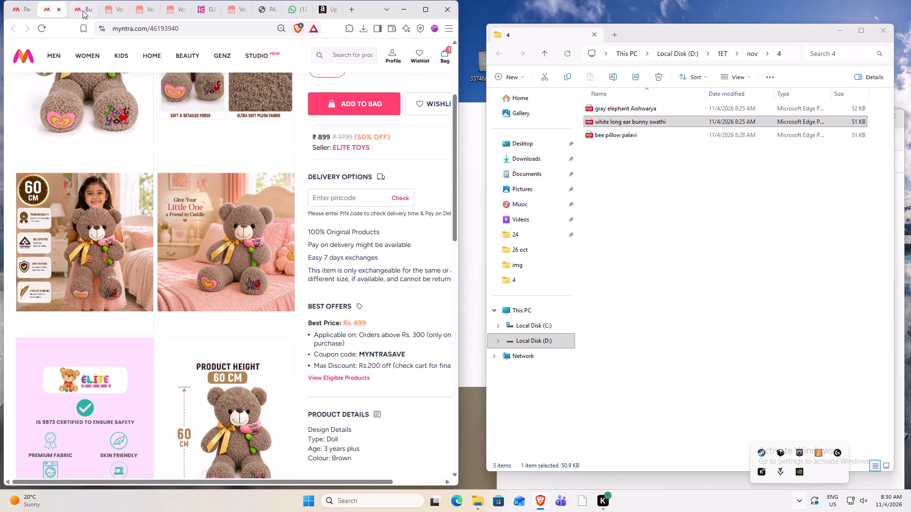
{"action": "left_click", "coordinate": [83, 10]}
Select the cream teddy bear item in the order configuration, mark it Accepted, and send it to a purchase order as a New Shipment.
{"action": "left_click", "coordinate": [137, 11]}
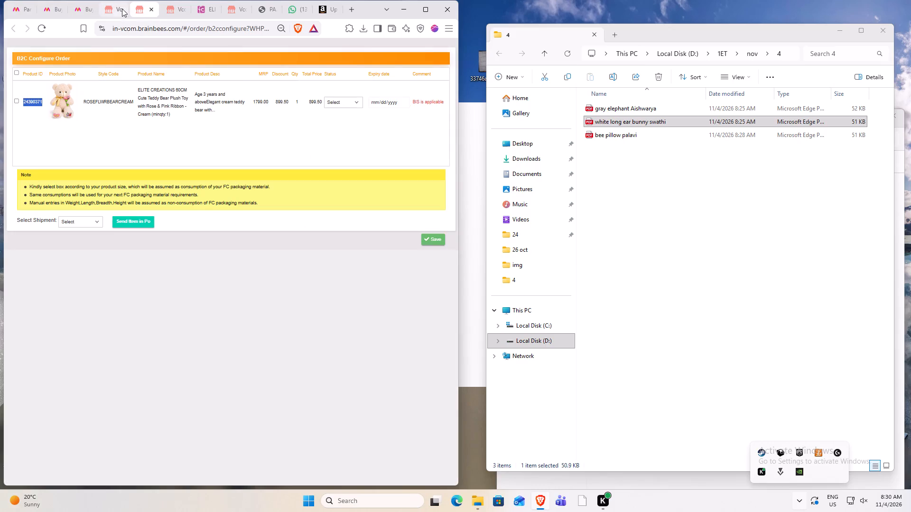
{"action": "left_click", "coordinate": [113, 11]}
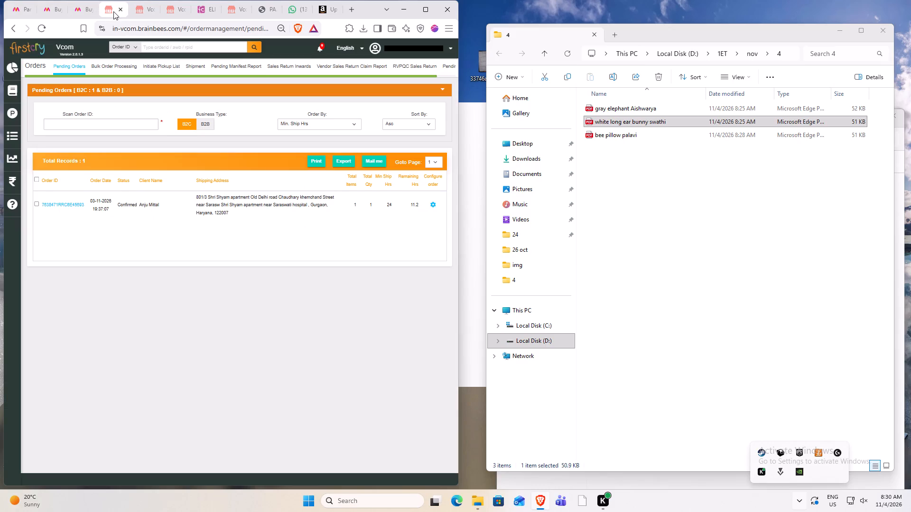
{"action": "left_click", "coordinate": [141, 13]}
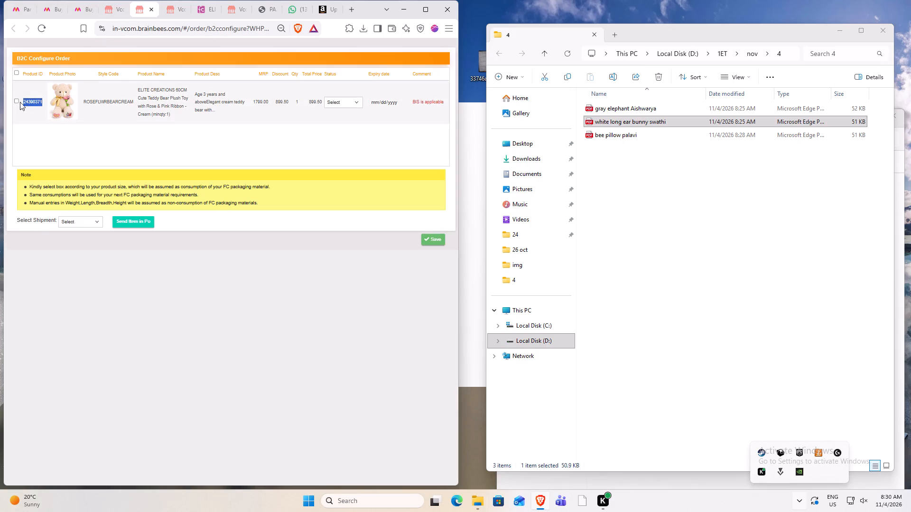
{"action": "left_click", "coordinate": [18, 98]}
{"action": "left_click", "coordinate": [18, 105]}
{"action": "left_click", "coordinate": [21, 102]}
{"action": "left_click", "coordinate": [19, 101]}
{"action": "left_click", "coordinate": [339, 100]}
{"action": "left_click", "coordinate": [330, 122]}
{"action": "left_click", "coordinate": [83, 220]}
{"action": "left_click", "coordinate": [79, 253]}
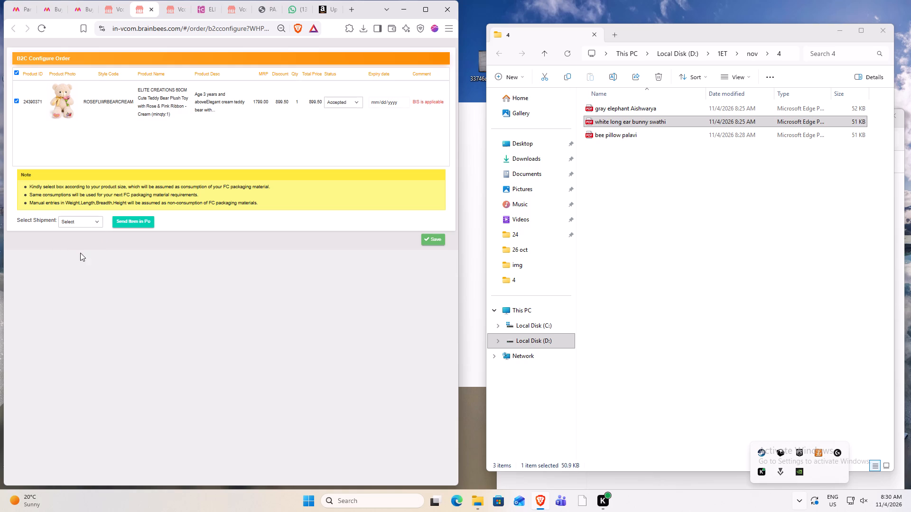
{"action": "left_click", "coordinate": [89, 219]}
{"action": "left_click", "coordinate": [82, 241]}
{"action": "left_click", "coordinate": [133, 226]}
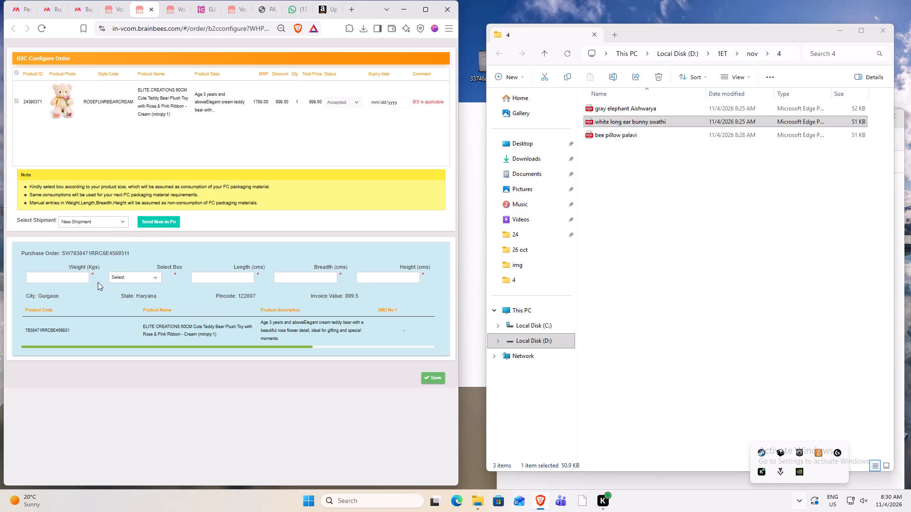
Complete the purchase order with weight 1 kg, the 16 x 20 Level 4 printed polymailer, length 20 cm and breadth 20 cm, and save it.
{"action": "left_click", "coordinate": [117, 281]}
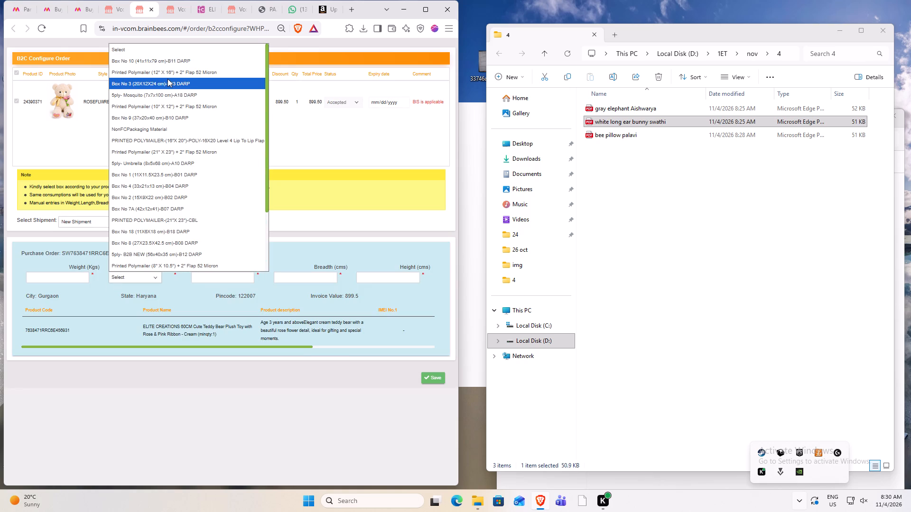
{"action": "left_click", "coordinate": [171, 138]}
{"action": "left_click", "coordinate": [59, 276]}
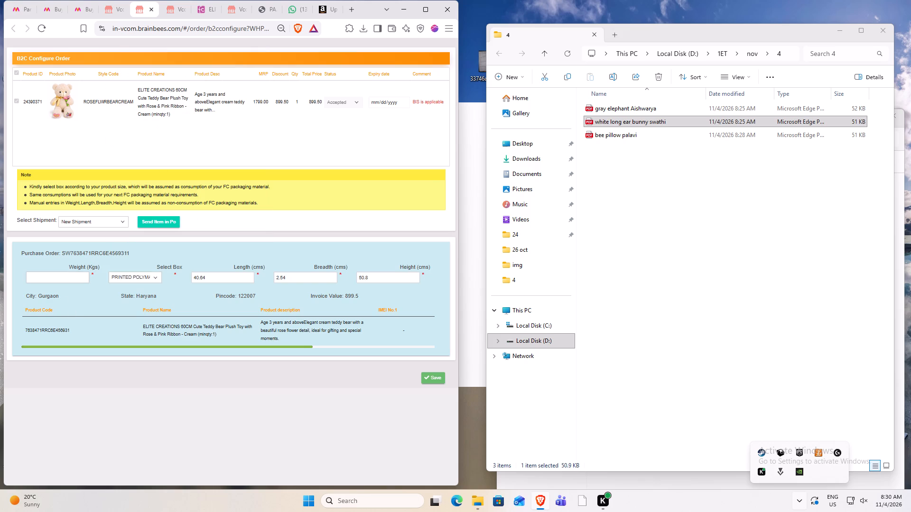
{"action": "type", "text": "0."}
{"action": "key", "text": "BackSpace"}
{"action": "key", "text": "BackSpace"}
{"action": "key", "text": "1"}
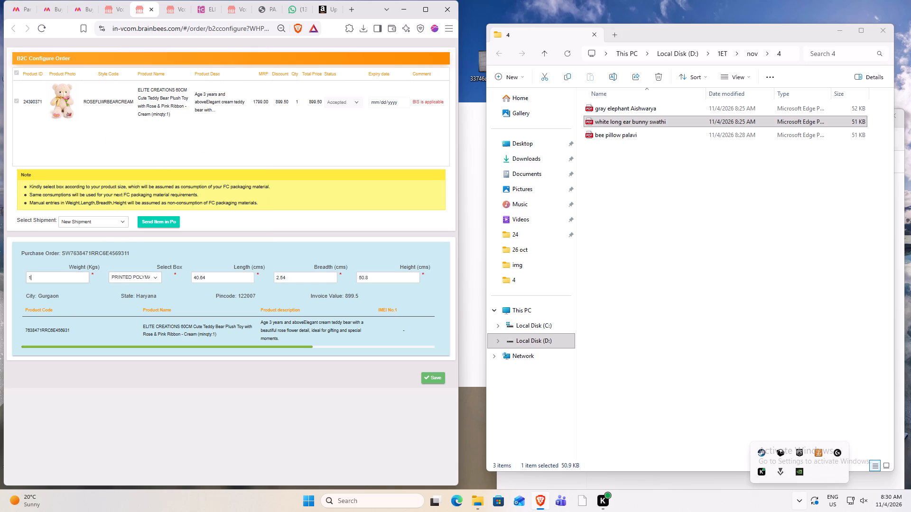
{"action": "double_click", "coordinate": [198, 274]}
{"action": "type", "text": "20"}
{"action": "double_click", "coordinate": [280, 279]}
{"action": "type", "text": "20"}
{"action": "double_click", "coordinate": [361, 278]}
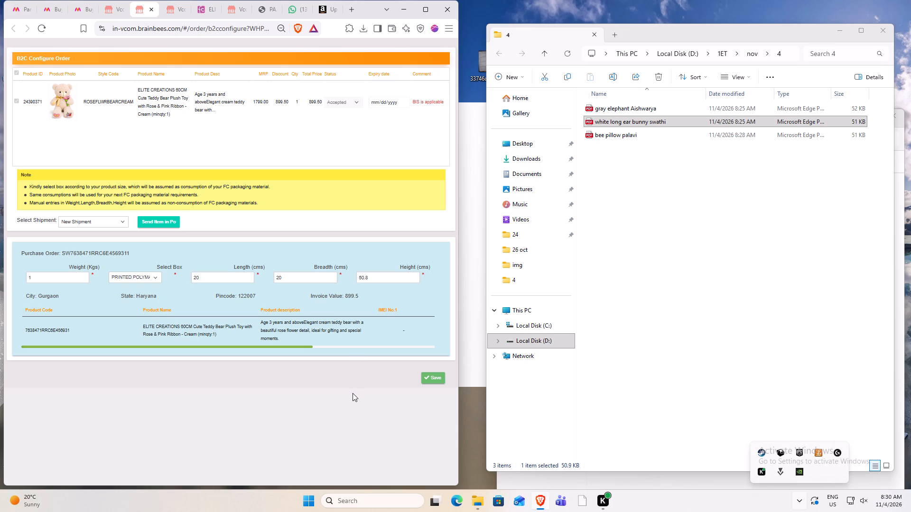
{"action": "left_click", "coordinate": [353, 393]}
{"action": "left_click", "coordinate": [433, 381]}
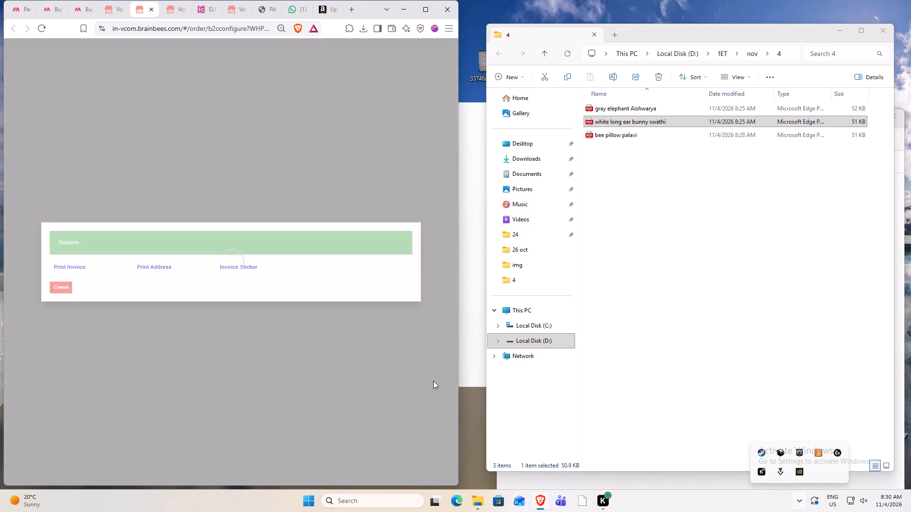
{"action": "left_click", "coordinate": [282, 273]}
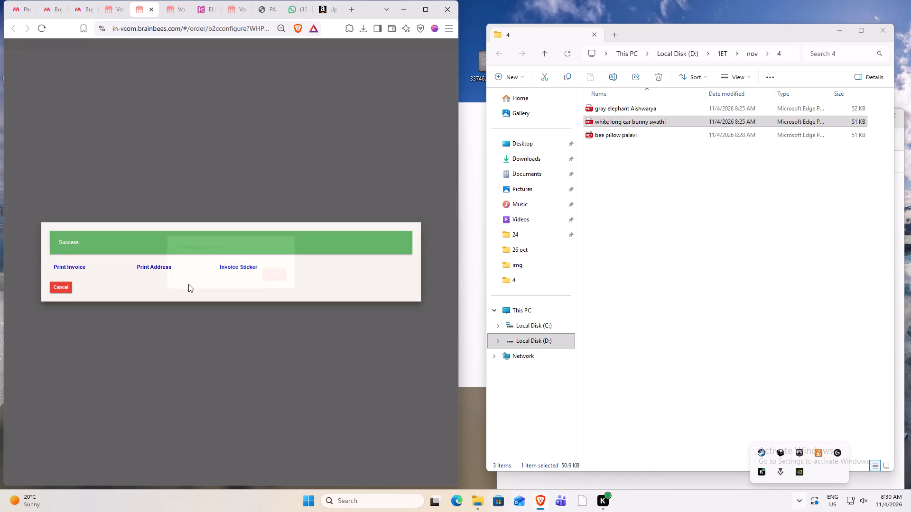
Download the order's address label and save it in folder 4 as "beige rose flower bear anju".
{"action": "left_click", "coordinate": [158, 271]}
{"action": "left_click", "coordinate": [158, 268]}
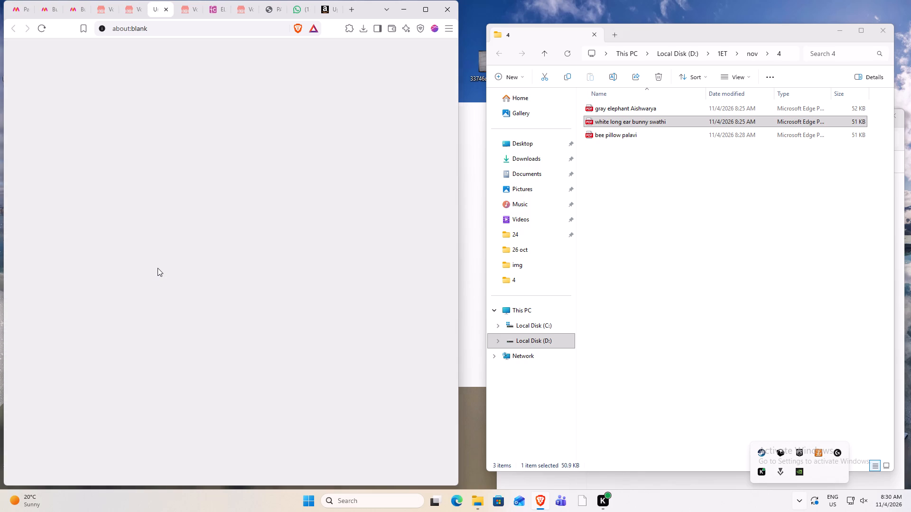
{"action": "type", "text": "beige rose flower bear anju"}
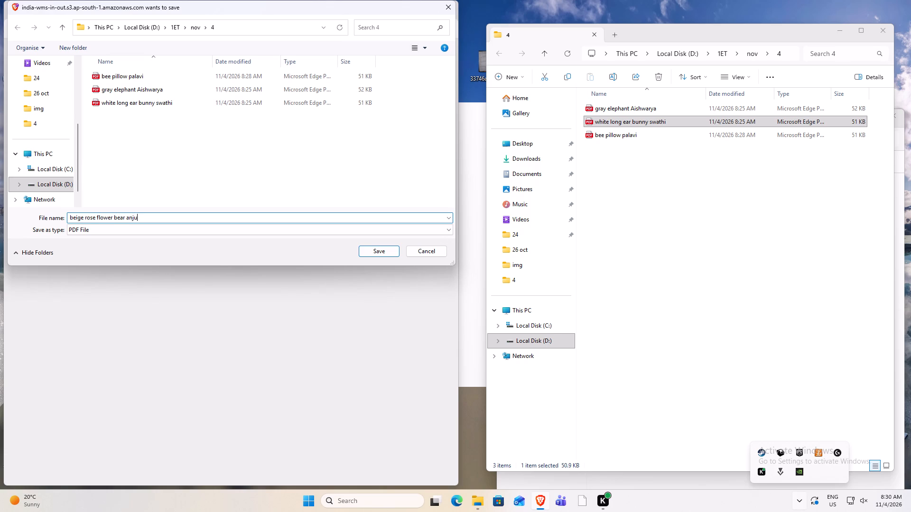
{"action": "key", "text": "Return"}
{"action": "left_click", "coordinate": [623, 178]}
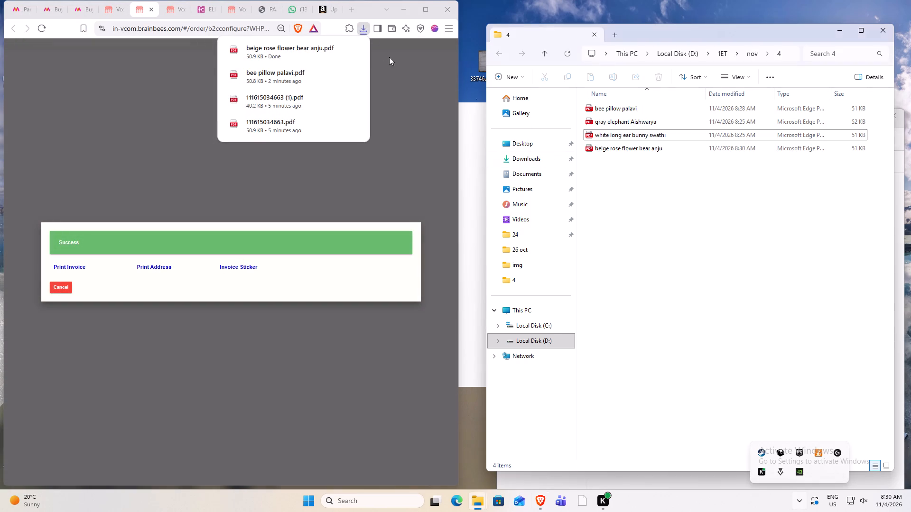
In Amazon Seller Central, refresh the Schedule Pickup history and save the 04/11/26 shipping labels PDF in folder 4 under its default name.
{"action": "left_click", "coordinate": [353, 11]}
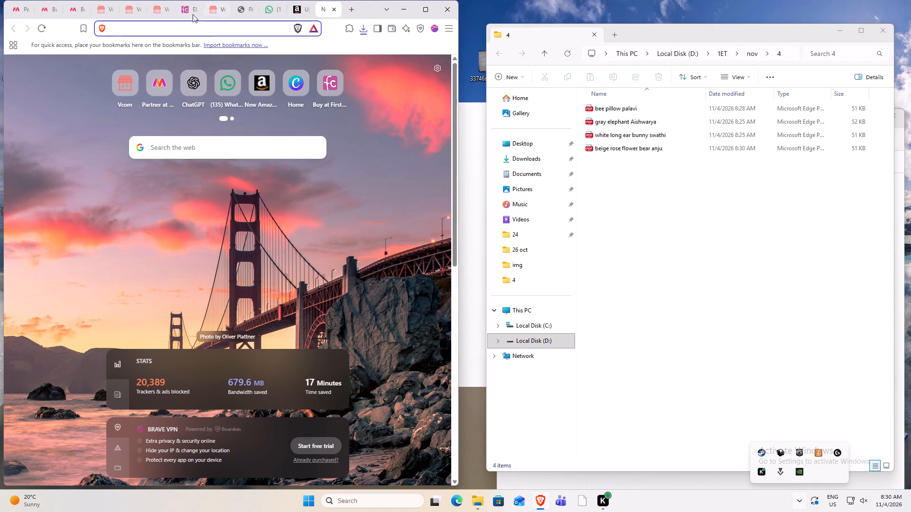
{"action": "left_click", "coordinate": [295, 17]}
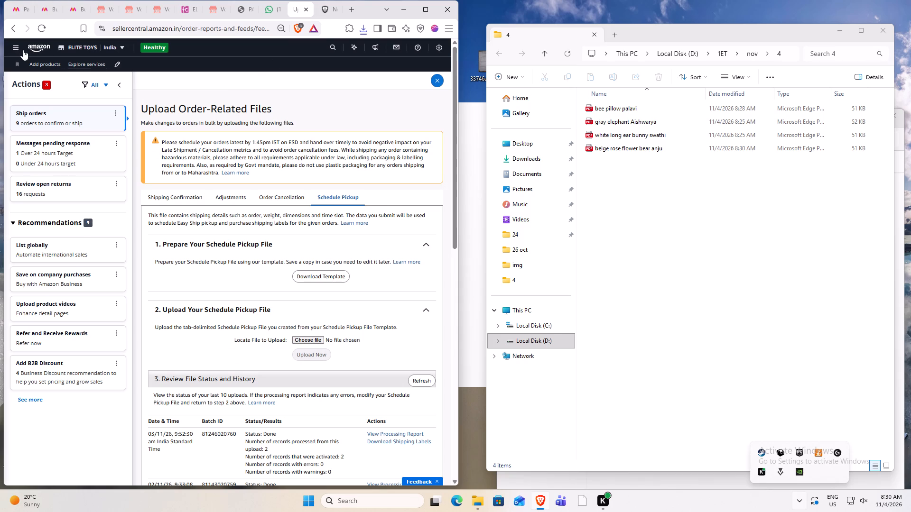
{"action": "left_click", "coordinate": [45, 28]}
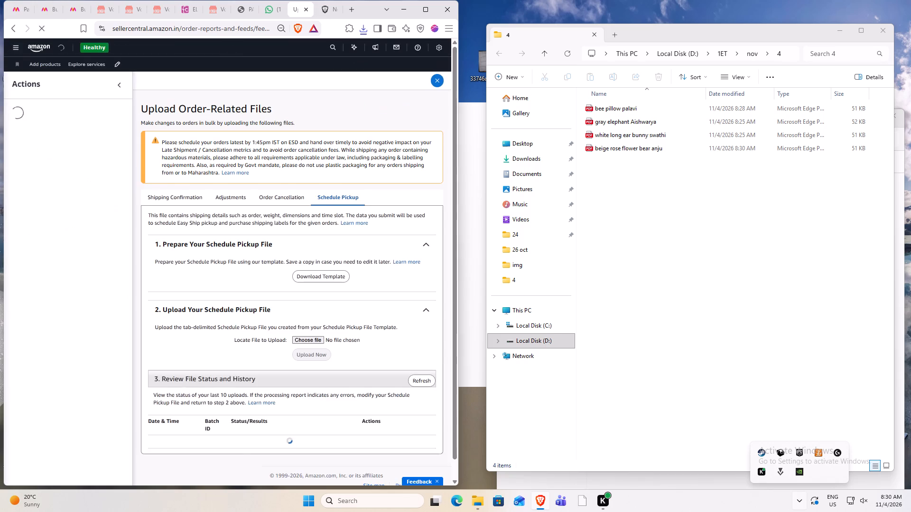
{"action": "scroll", "coordinate": [387, 402], "scroll_direction": "down", "scroll_amount": 2}
{"action": "left_click", "coordinate": [390, 345]}
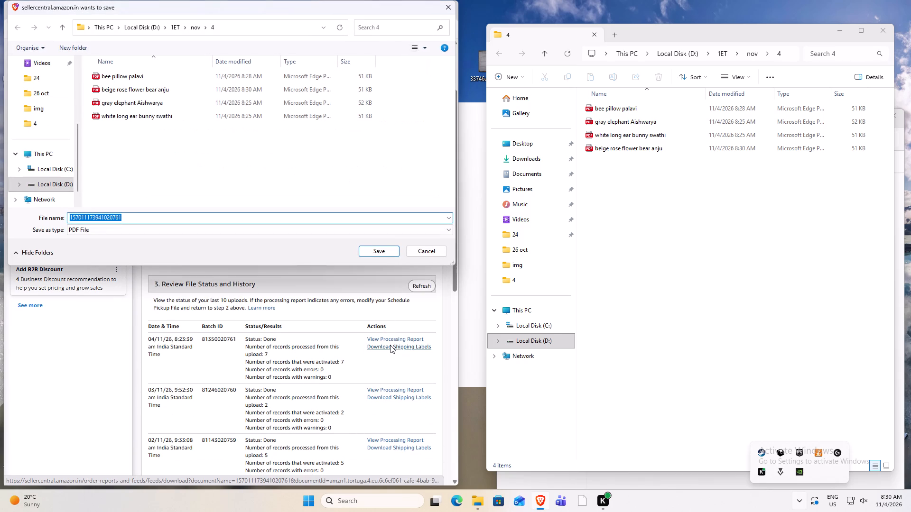
{"action": "left_click", "coordinate": [375, 243]}
{"action": "left_click", "coordinate": [375, 255]}
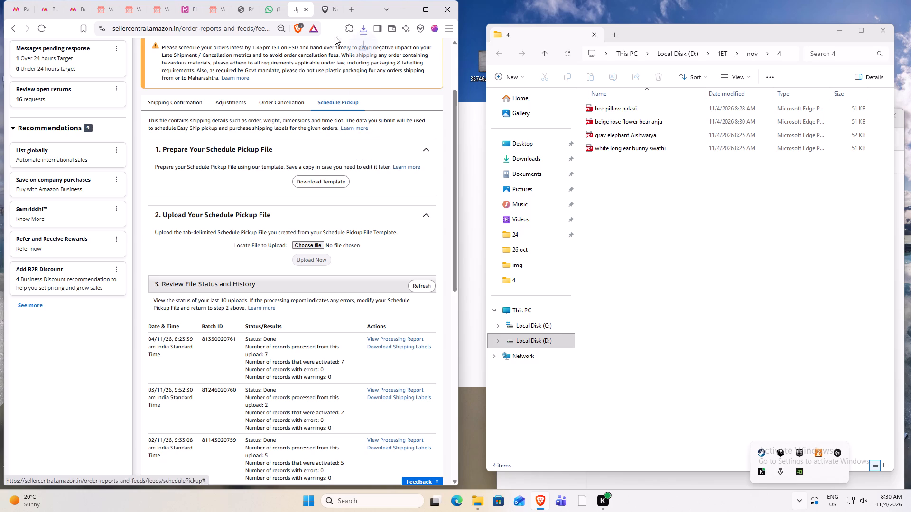
Switch to Canva, open the "gray elephant" label design, and add a blank page after its last page.
{"action": "left_click", "coordinate": [356, 9]}
{"action": "type", "text": "ca"}
{"action": "left_click", "coordinate": [201, 44]}
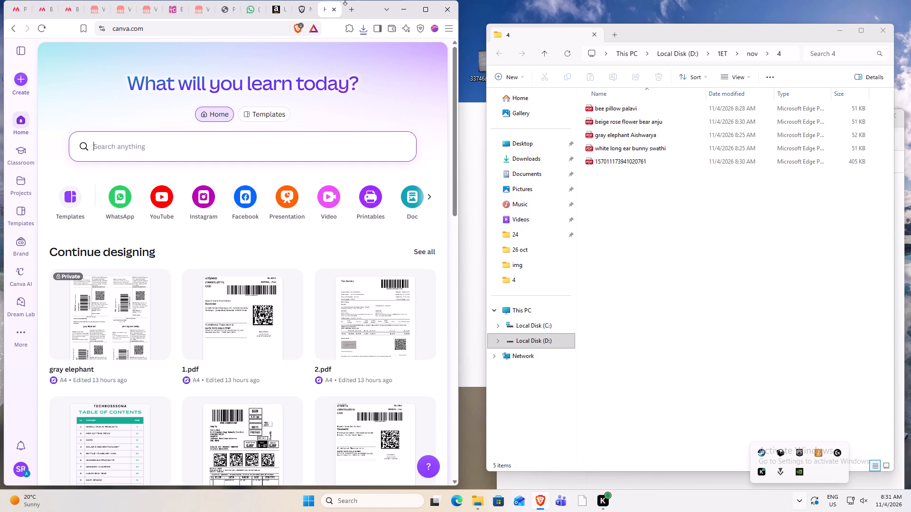
{"action": "left_click", "coordinate": [135, 300]}
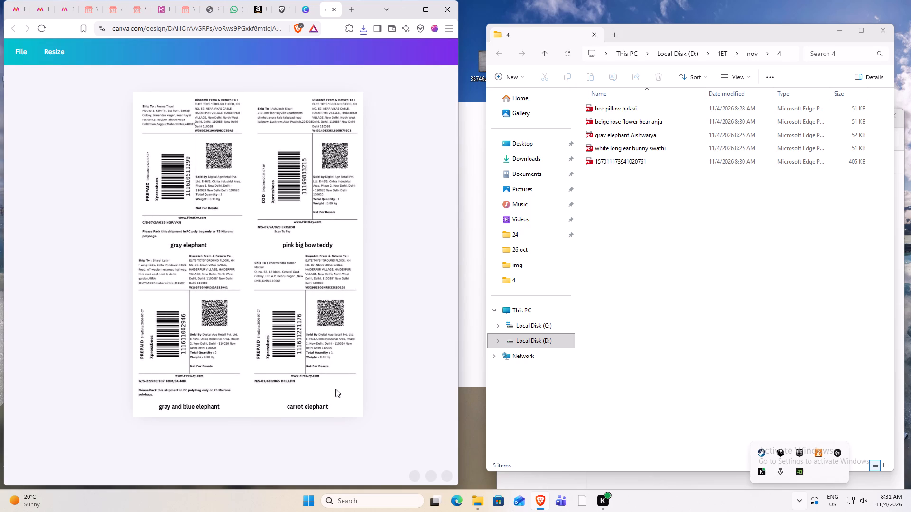
{"action": "left_click", "coordinate": [303, 444]}
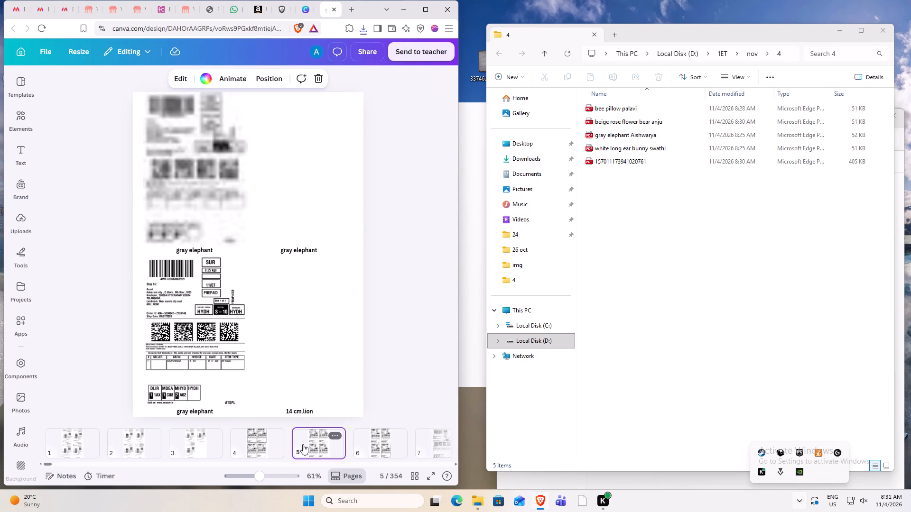
{"action": "key", "text": "End"}
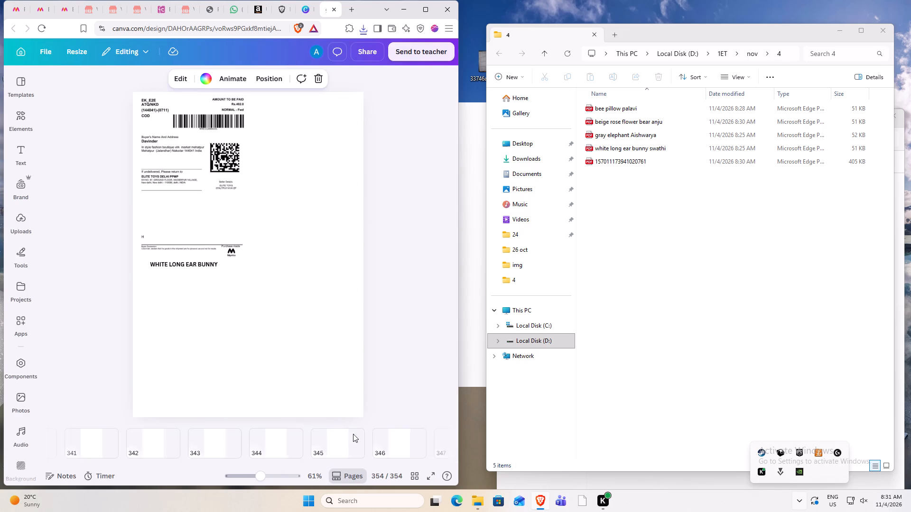
{"action": "left_click", "coordinate": [402, 441]}
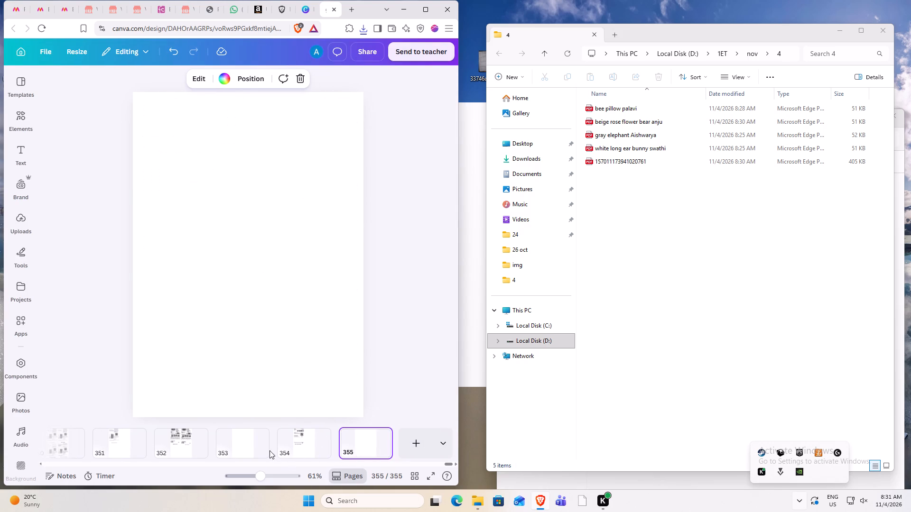
{"action": "left_click", "coordinate": [252, 450]}
{"action": "left_click", "coordinate": [291, 441]}
{"action": "left_click", "coordinate": [356, 443]}
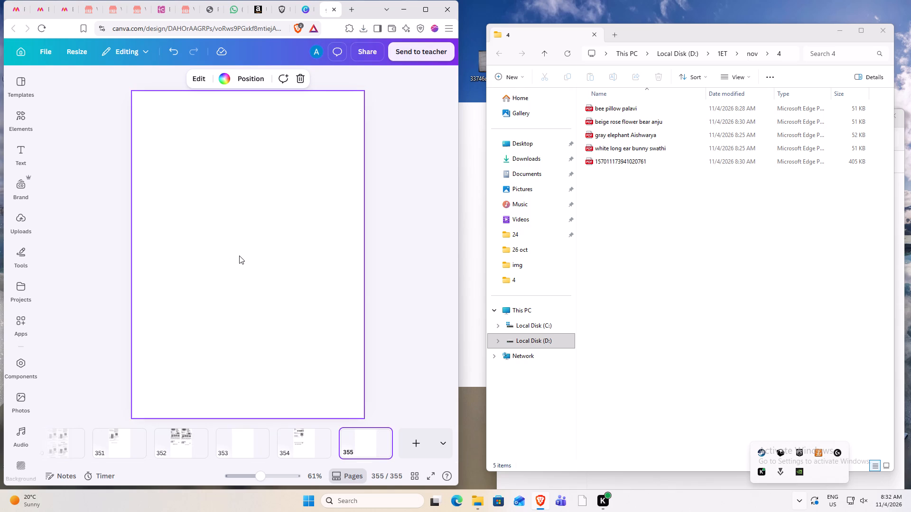
Upload the downloaded Amazon shipping labels PDF from folder 4 into the Canva label design.
{"action": "left_click", "coordinate": [260, 13]}
{"action": "left_click", "coordinate": [305, 10]}
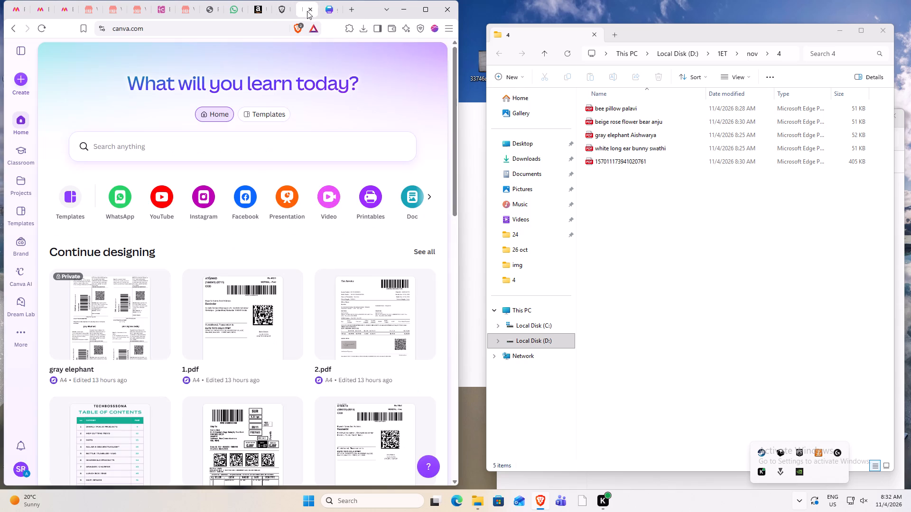
{"action": "left_click", "coordinate": [332, 16]}
{"action": "left_click", "coordinate": [637, 155]}
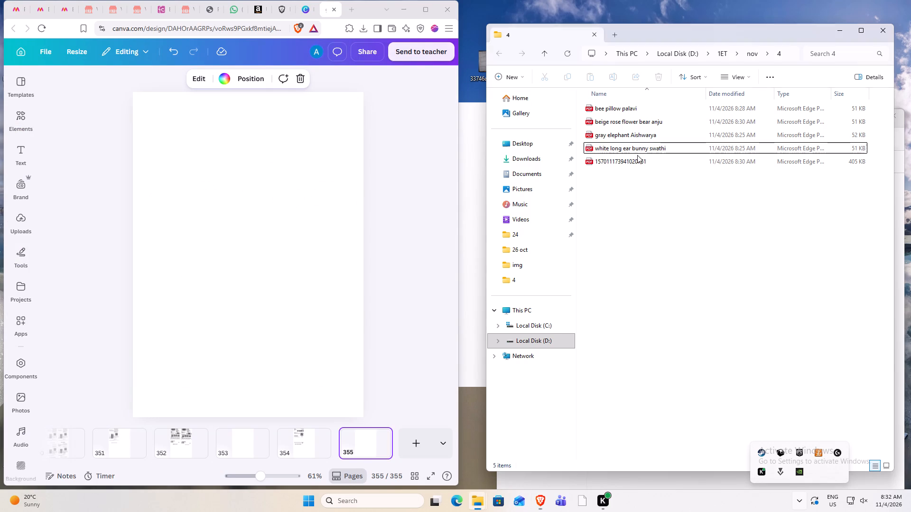
{"action": "left_click", "coordinate": [637, 157]}
{"action": "left_click_drag", "start_coordinate": [644, 162], "coordinate": [538, 180]}
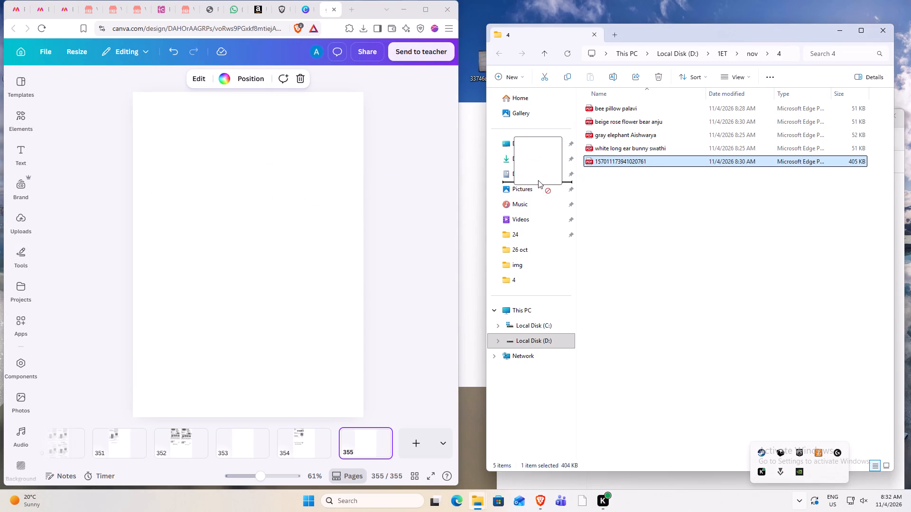
{"action": "left_click_drag", "start_coordinate": [538, 180], "coordinate": [289, 173]}
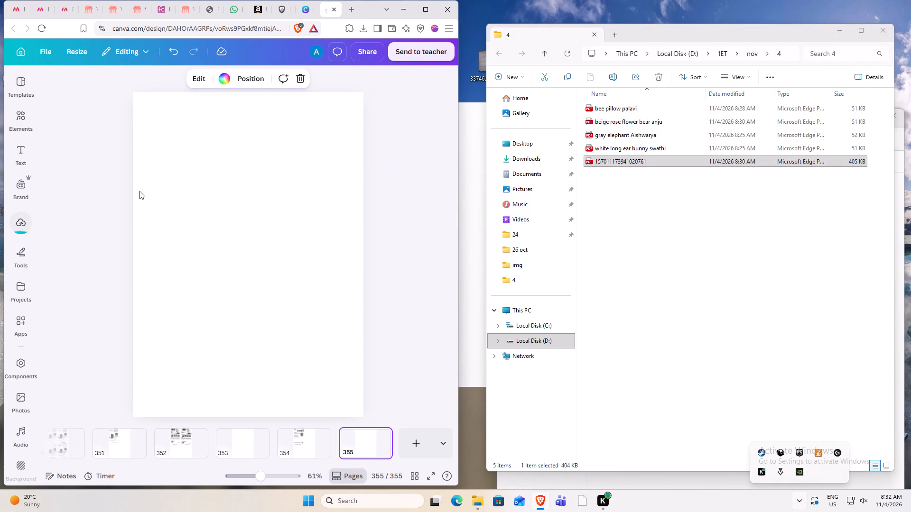
{"action": "left_click", "coordinate": [19, 228]}
Switch to Amazon Seller Central and go back to the unshipped orders under Manage orders.
{"action": "left_click", "coordinate": [255, 9]}
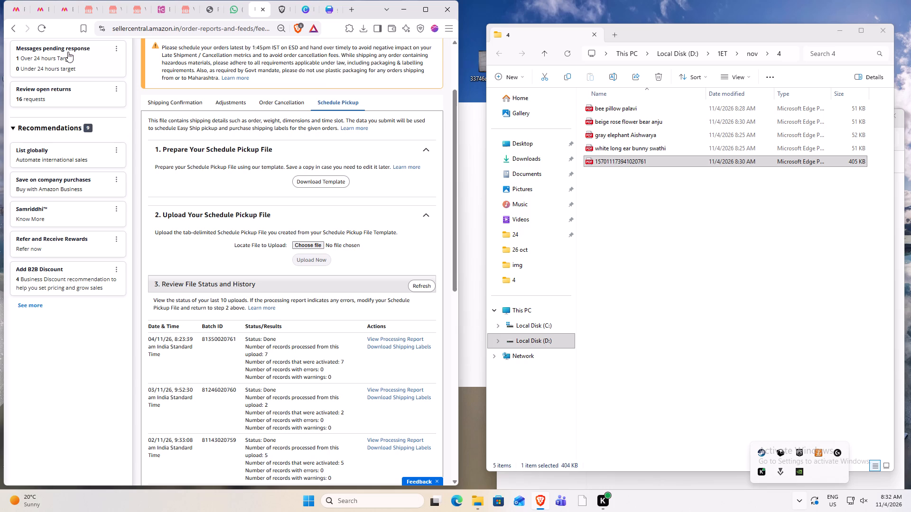
{"action": "left_click", "coordinate": [7, 28]}
{"action": "left_click", "coordinate": [7, 28]}
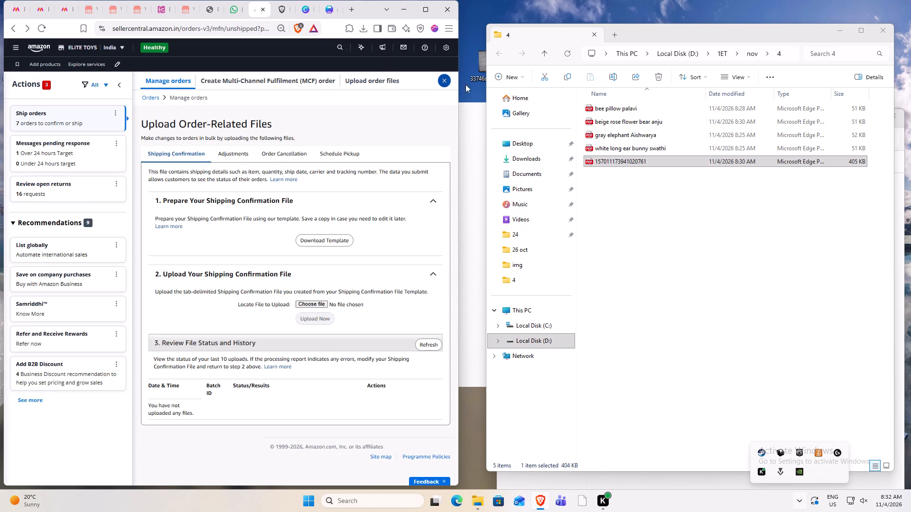
Open the Amazon shipping labels PDF from folder 4 and set its print output to odd pages only, 4 pages per sheet.
{"action": "double_click", "coordinate": [631, 163]}
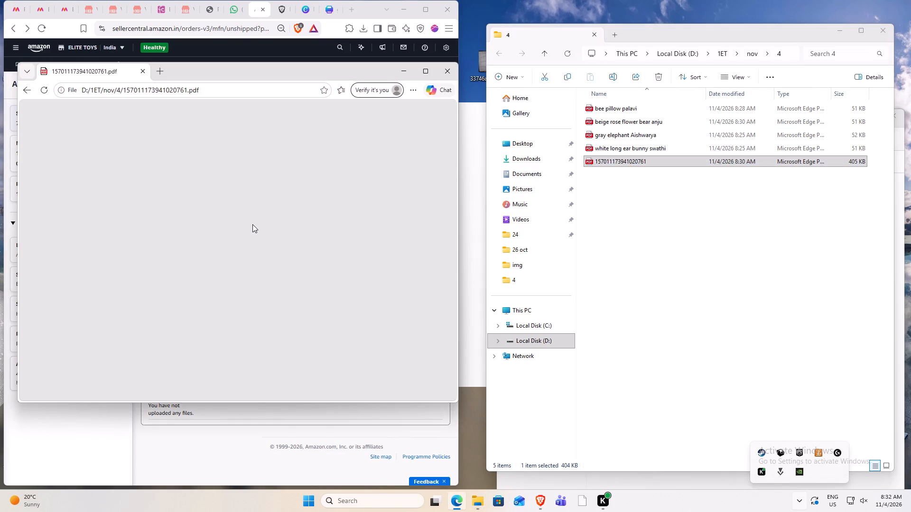
{"action": "scroll", "coordinate": [252, 224], "scroll_direction": "down", "scroll_amount": 5, "text": "ctrl"}
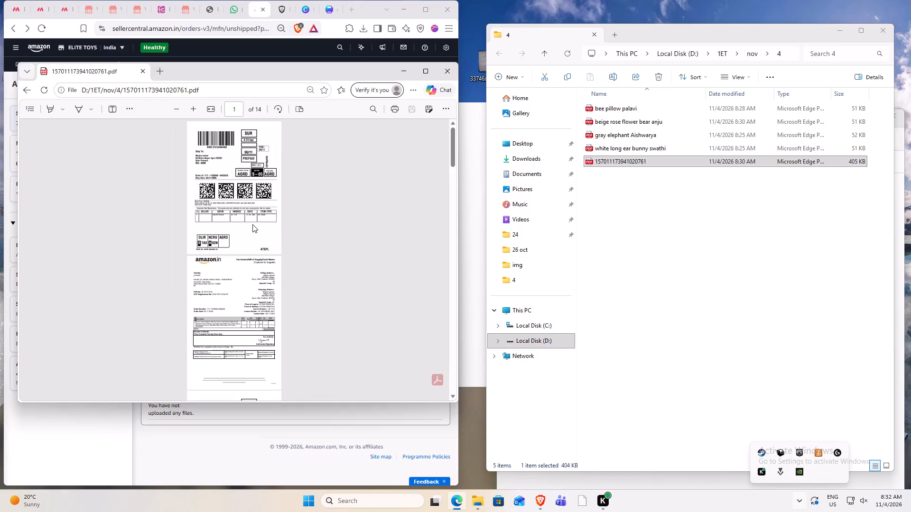
{"action": "key", "text": "ctrl+p"}
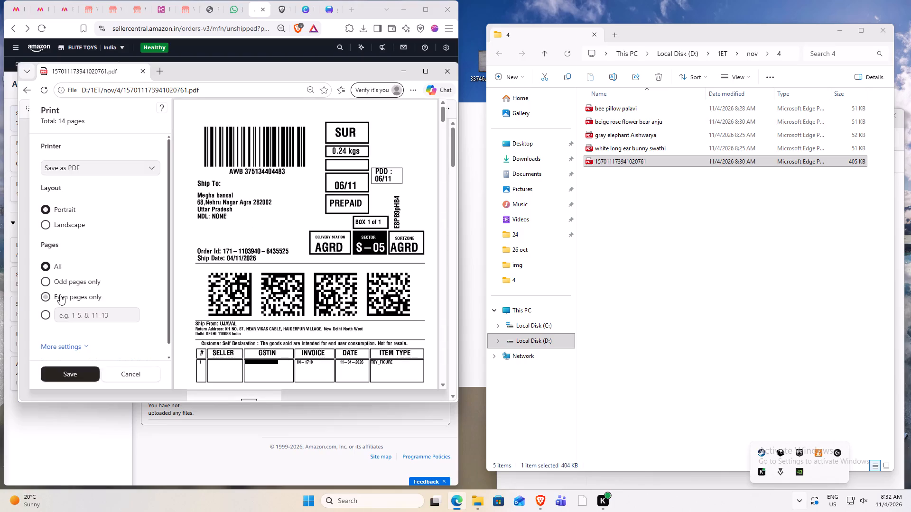
{"action": "left_click", "coordinate": [53, 281]}
{"action": "scroll", "coordinate": [270, 267], "scroll_direction": "down", "scroll_amount": 6}
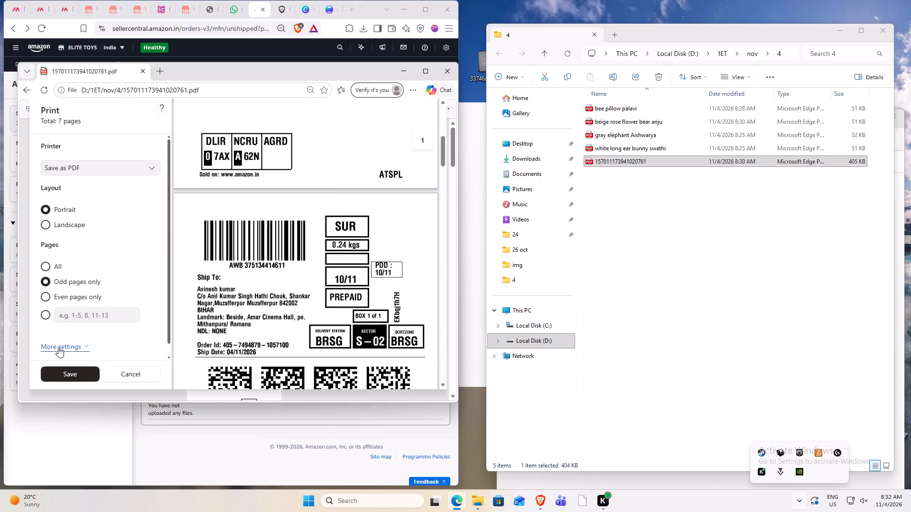
{"action": "left_click", "coordinate": [58, 352]}
{"action": "scroll", "coordinate": [70, 340], "scroll_direction": "down", "scroll_amount": 3}
{"action": "left_click", "coordinate": [76, 338]}
{"action": "scroll", "coordinate": [81, 328], "scroll_direction": "down", "scroll_amount": 3}
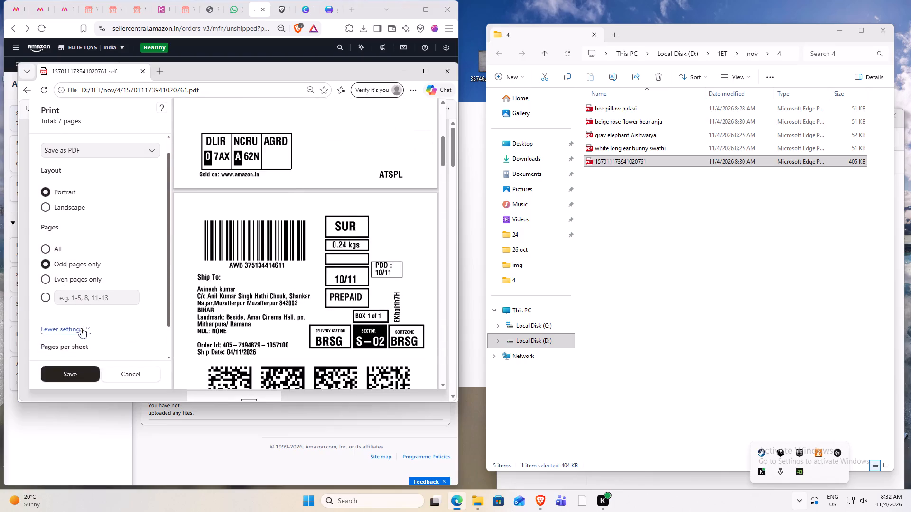
{"action": "scroll", "coordinate": [81, 328], "scroll_direction": "down", "scroll_amount": 1}
{"action": "left_click", "coordinate": [75, 336]}
{"action": "left_click", "coordinate": [79, 263]}
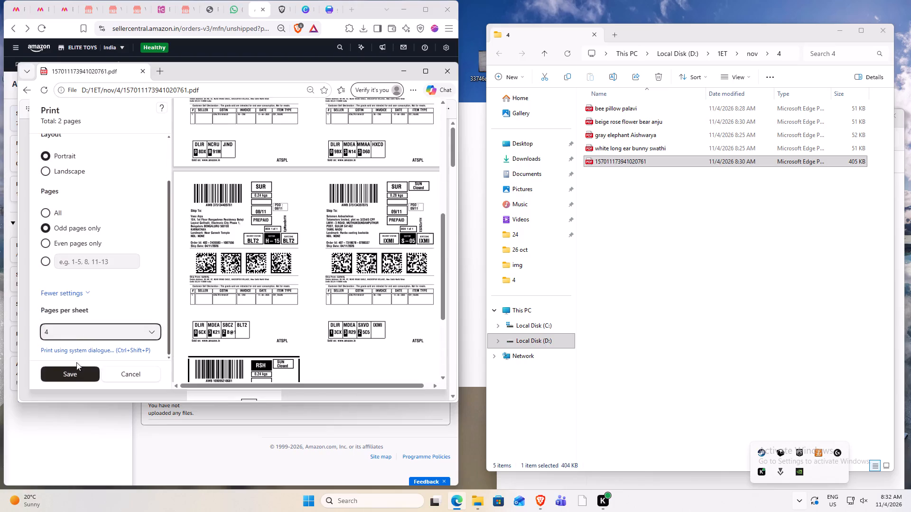
Save the four-per-sheet labels as a PDF in Downloads under the default name, show it in its folder, and put the PDF viewer away.
{"action": "scroll", "coordinate": [303, 307], "scroll_direction": "down", "scroll_amount": 8}
{"action": "scroll", "coordinate": [303, 307], "scroll_direction": "up", "scroll_amount": 15}
{"action": "left_click", "coordinate": [86, 373]}
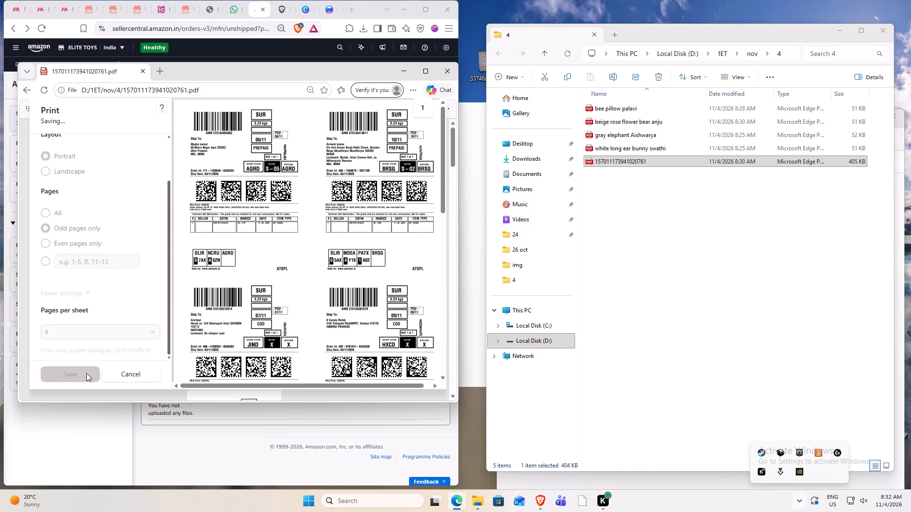
{"action": "left_click", "coordinate": [401, 300]}
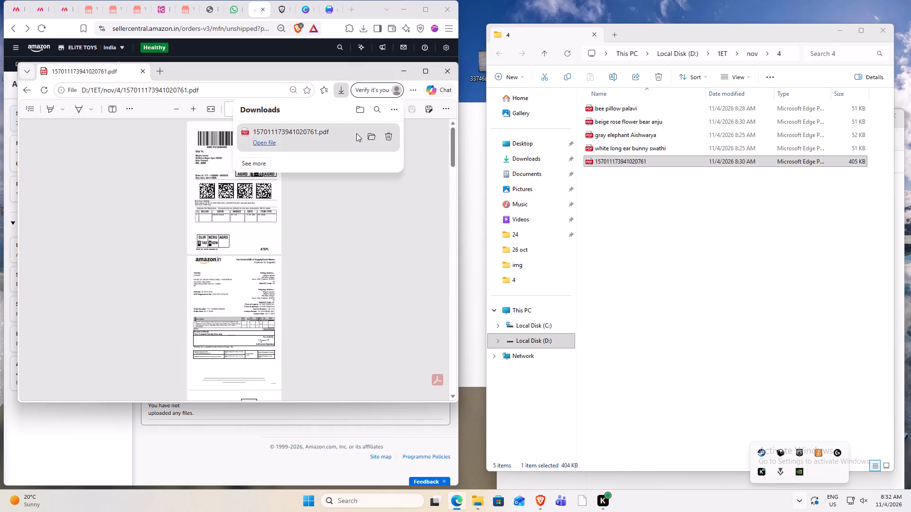
{"action": "left_click", "coordinate": [369, 137]}
{"action": "left_click", "coordinate": [398, 75]}
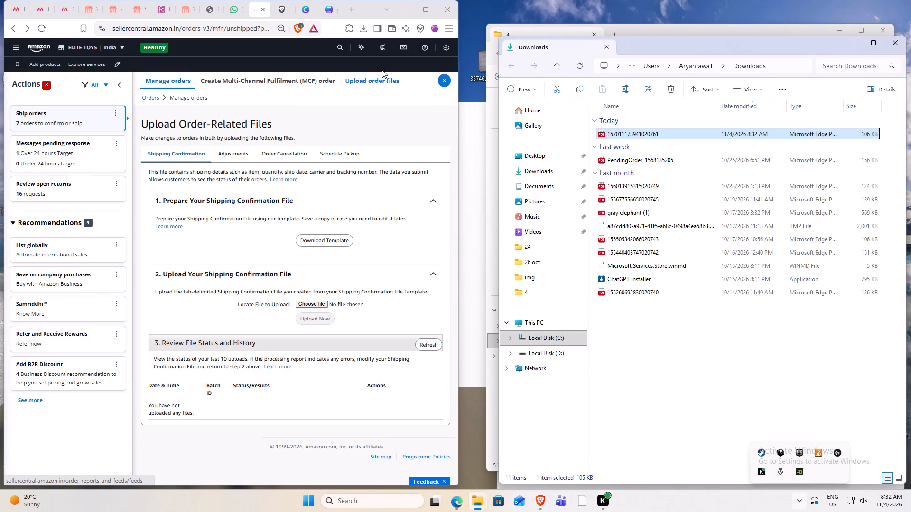
Switch to the Canva label design and upload the new four-per-sheet labels PDF from Downloads.
{"action": "left_click", "coordinate": [326, 16]}
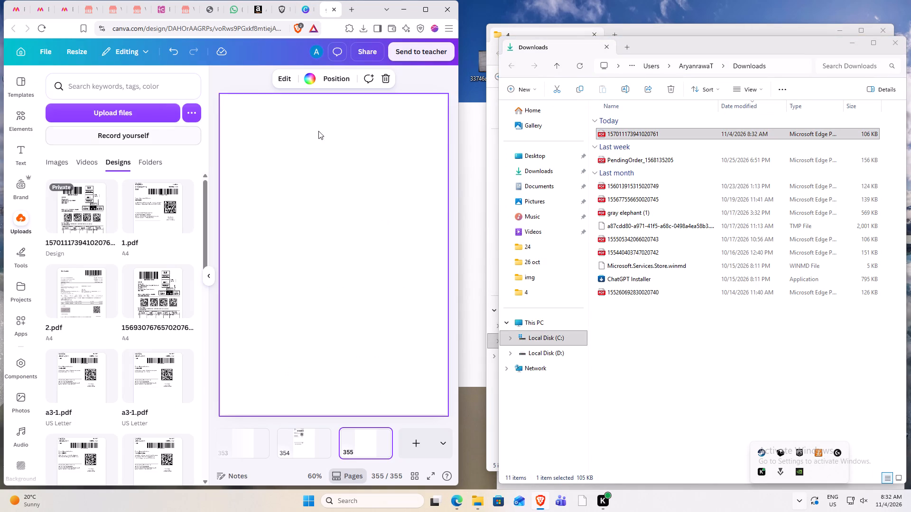
{"action": "left_click_drag", "start_coordinate": [612, 132], "coordinate": [349, 222]}
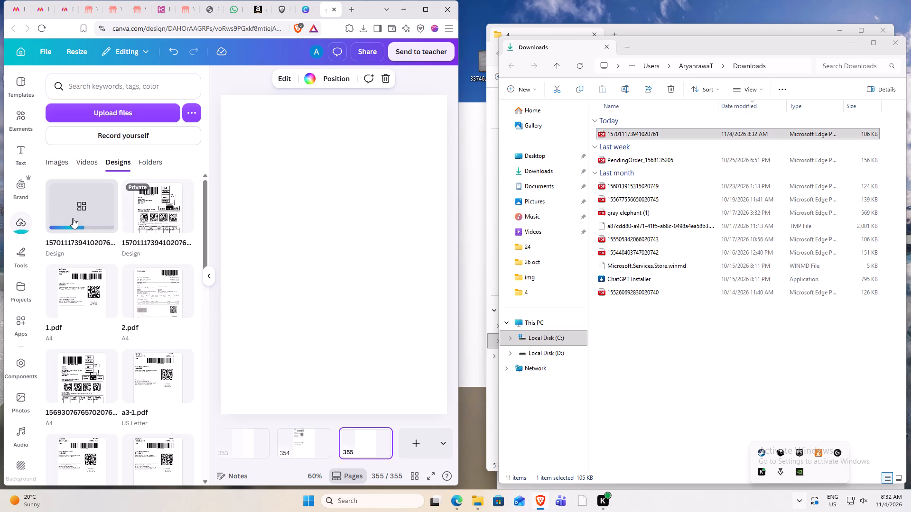
{"action": "left_click", "coordinate": [73, 218]}
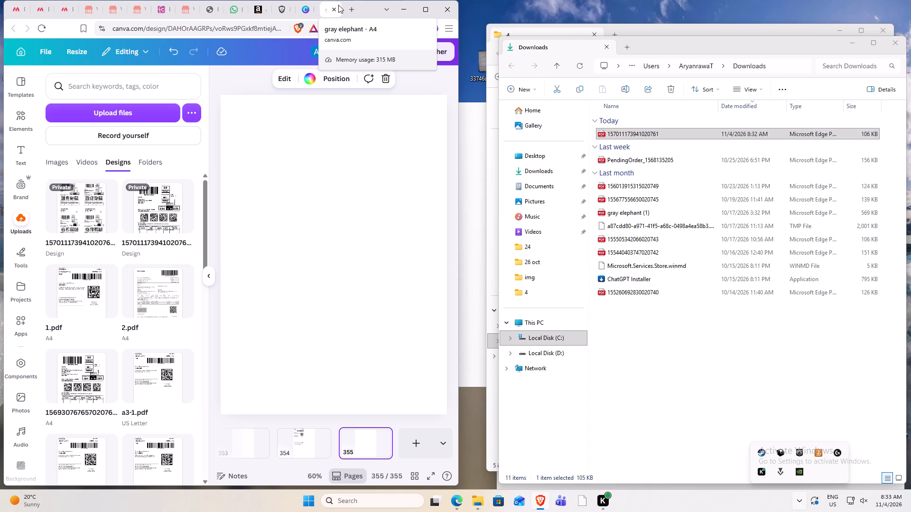
Place the PDF's first sheet on blank page 355 and its second sheet on a newly added page 356.
{"action": "left_click", "coordinate": [67, 221]}
{"action": "left_click", "coordinate": [74, 188]}
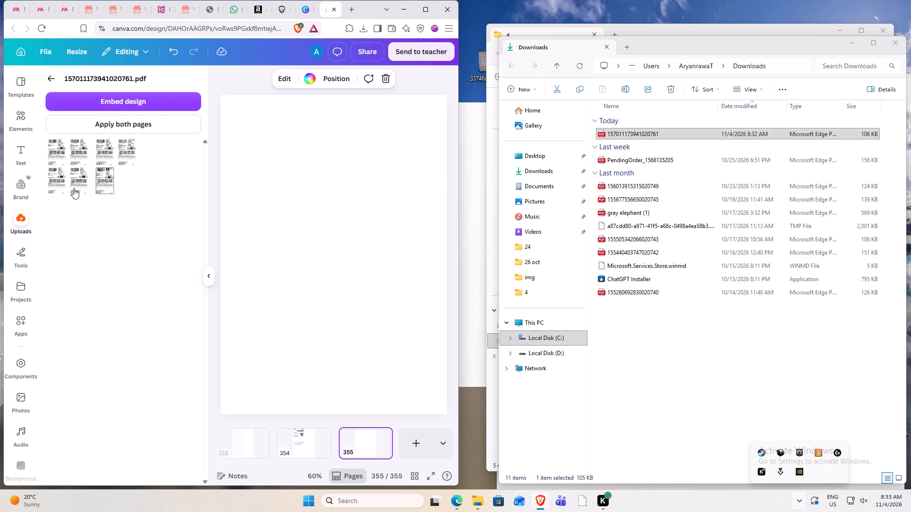
{"action": "left_click", "coordinate": [413, 445]}
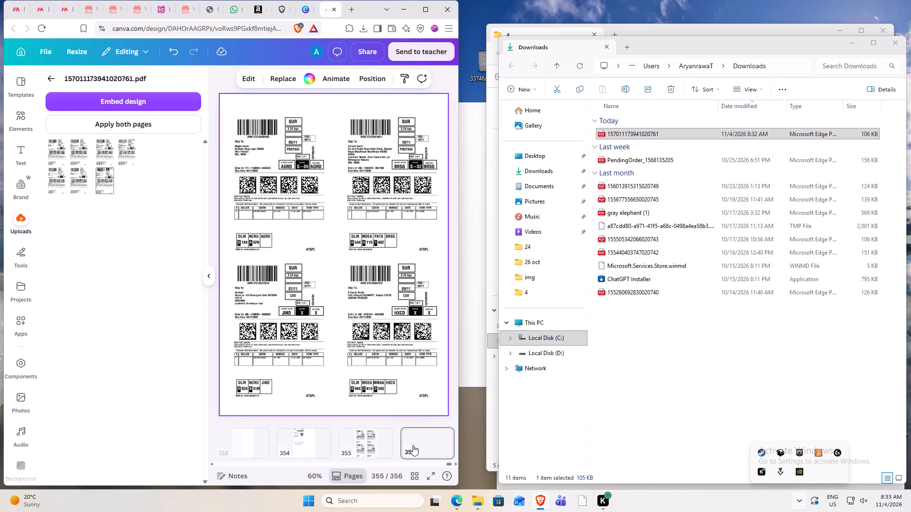
{"action": "left_click", "coordinate": [121, 183]}
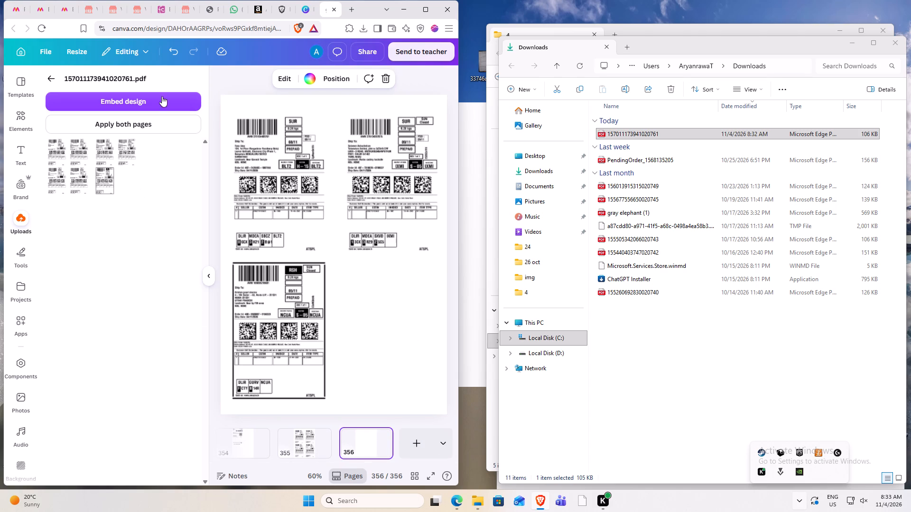
Switch to Amazon Seller Central and open the sent Easy Ship orders from the orders to ship.
{"action": "left_click", "coordinate": [258, 14]}
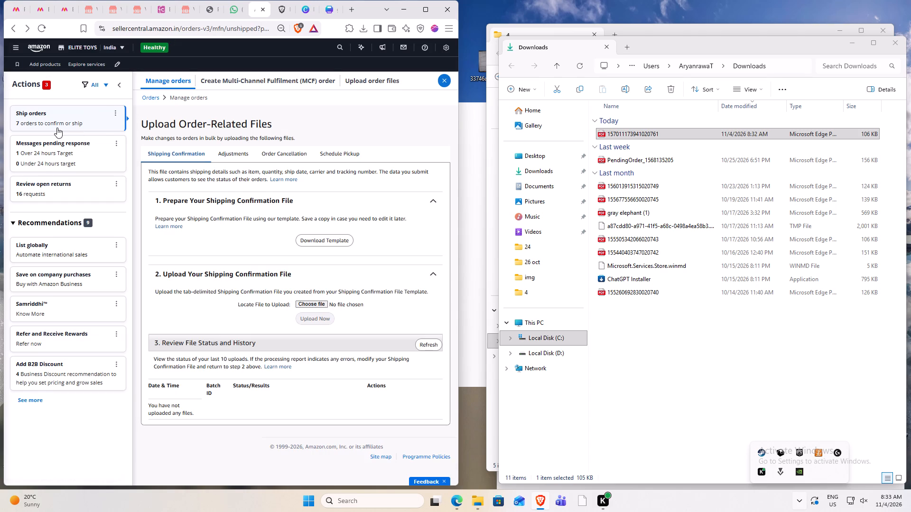
{"action": "left_click", "coordinate": [57, 128]}
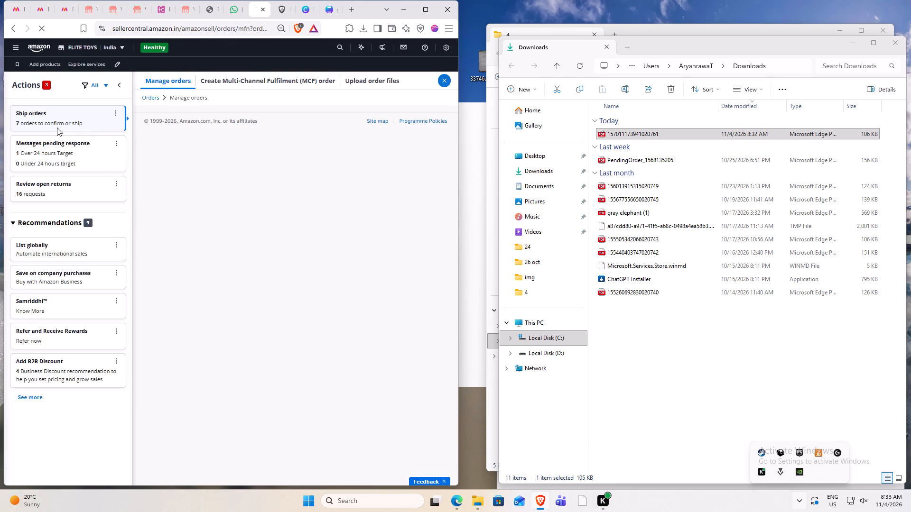
{"action": "left_click", "coordinate": [322, 195]}
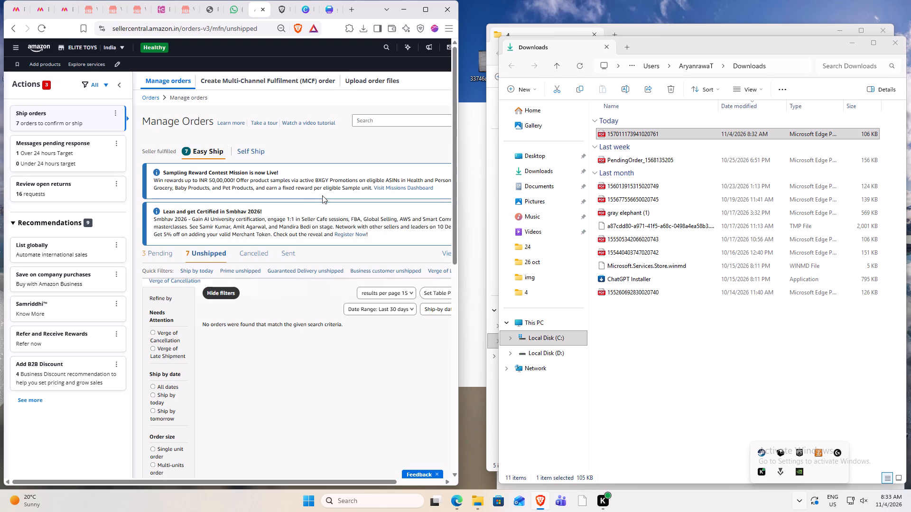
{"action": "left_click", "coordinate": [285, 249]}
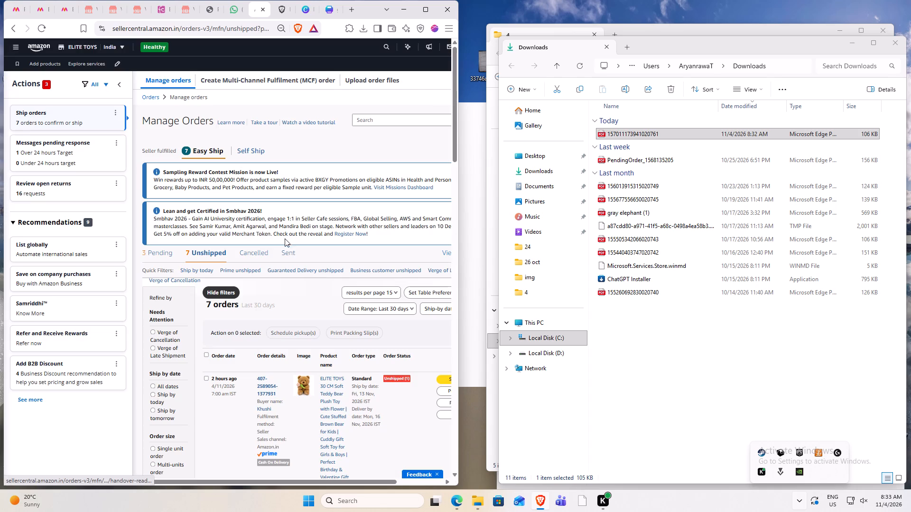
{"action": "left_click", "coordinate": [287, 251]}
Collapse the Actions sidebar and examine which product belongs to each order waiting for pickup.
{"action": "left_click", "coordinate": [118, 88]}
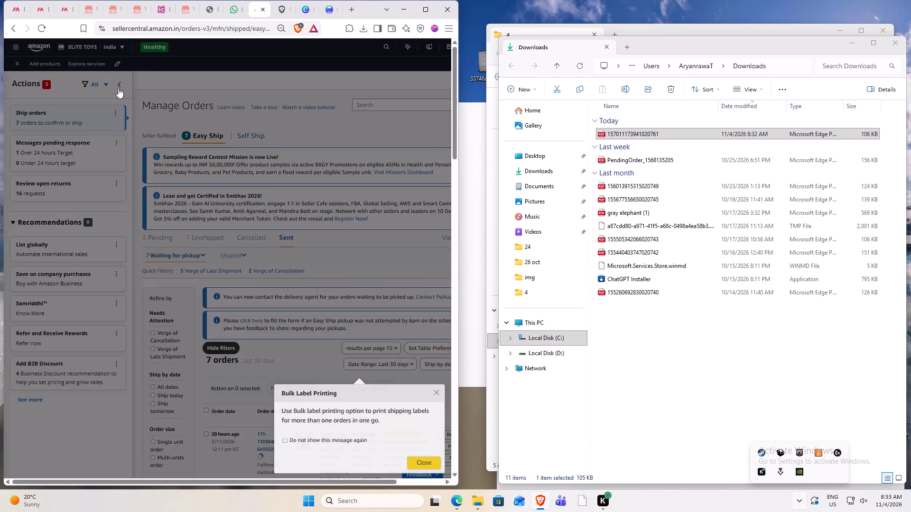
{"action": "scroll", "coordinate": [300, 281], "scroll_direction": "down", "scroll_amount": 9}
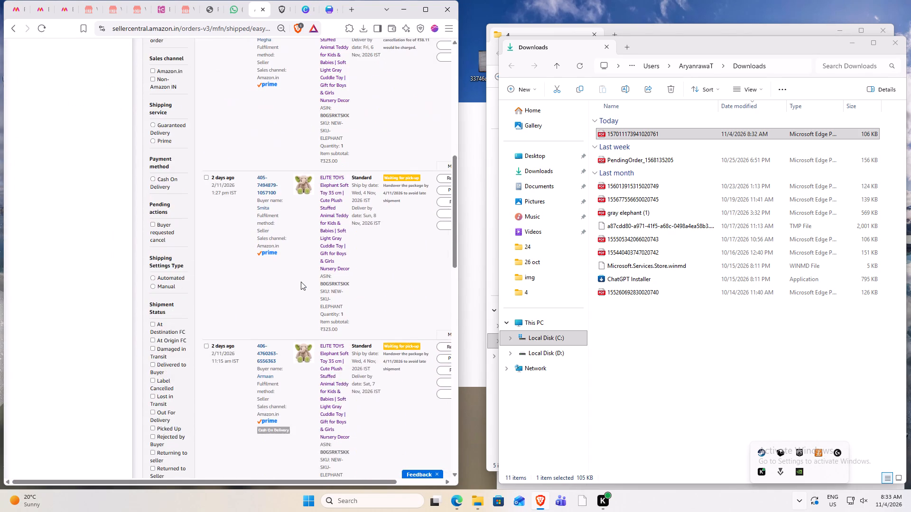
{"action": "scroll", "coordinate": [297, 275], "scroll_direction": "up", "scroll_amount": 14}
{"action": "left_click", "coordinate": [119, 92]}
{"action": "left_click", "coordinate": [119, 85]}
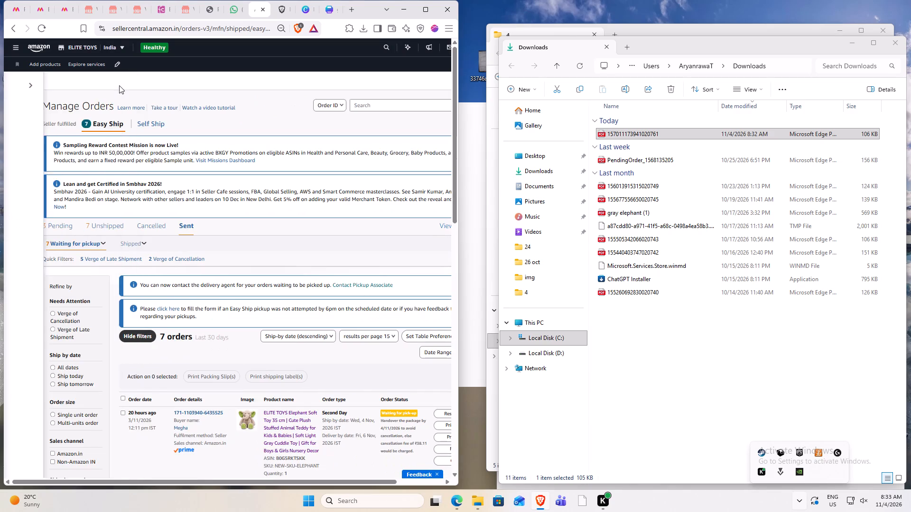
{"action": "scroll", "coordinate": [188, 229], "scroll_direction": "down", "scroll_amount": 13}
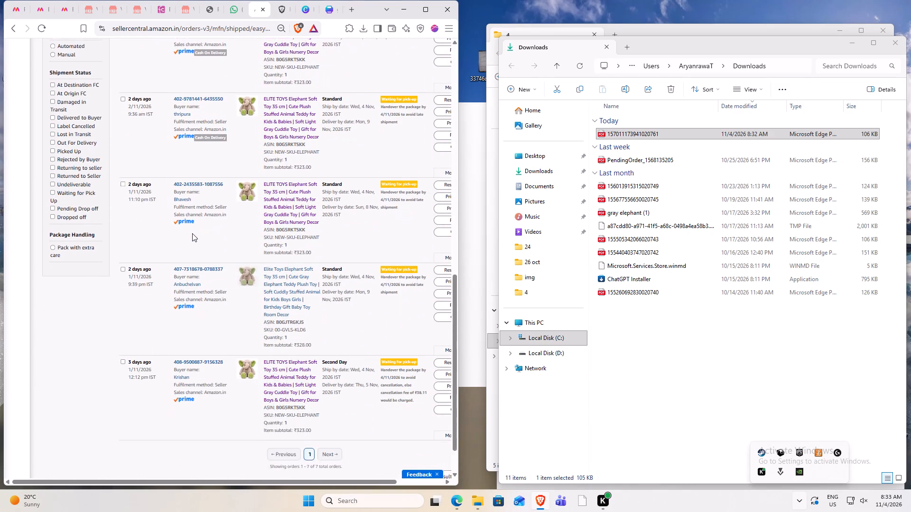
{"action": "scroll", "coordinate": [192, 233], "scroll_direction": "down", "scroll_amount": 1}
{"action": "scroll", "coordinate": [192, 233], "scroll_direction": "up", "scroll_amount": 18}
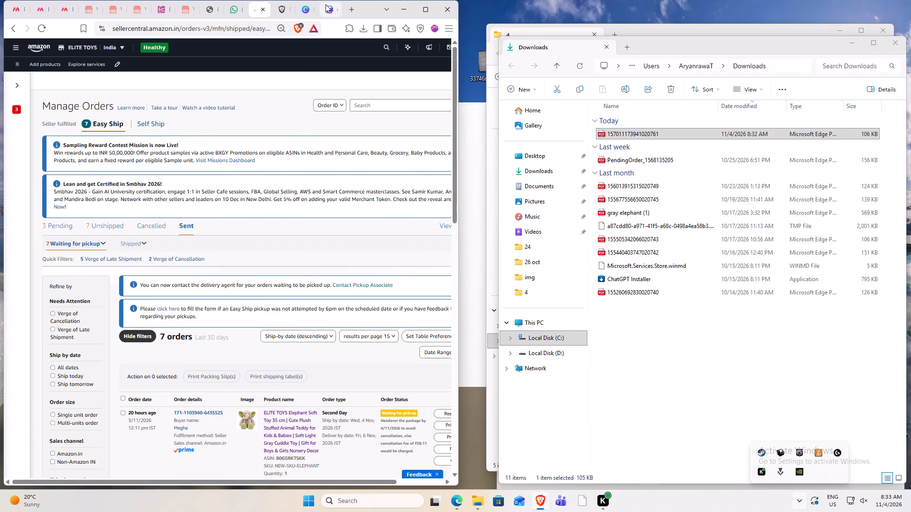
Switch to Canva and copy the four product-name captions, three GRAY ELEPHANT and one PINK ROSE TEDDY, from page 322.
{"action": "left_click", "coordinate": [325, 4]}
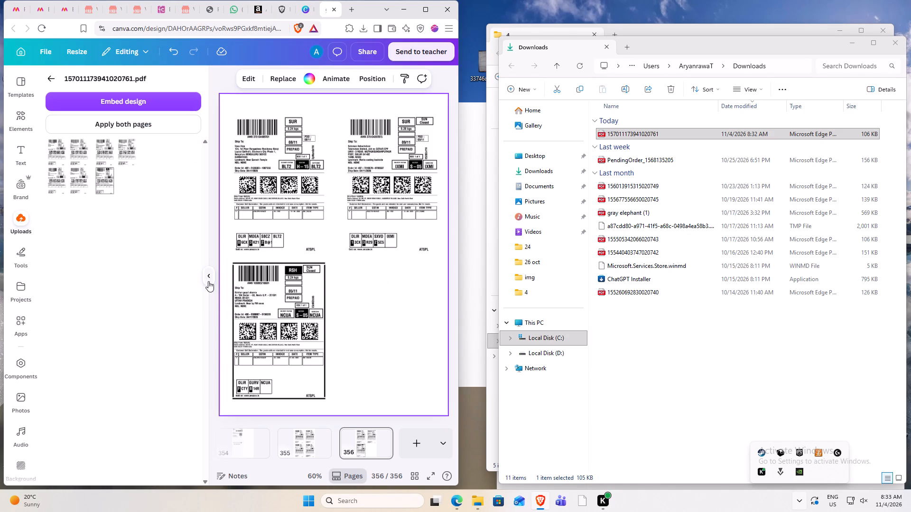
{"action": "left_click", "coordinate": [208, 281]}
{"action": "left_click", "coordinate": [111, 443]}
{"action": "scroll", "coordinate": [111, 443], "scroll_direction": "up", "scroll_amount": 6}
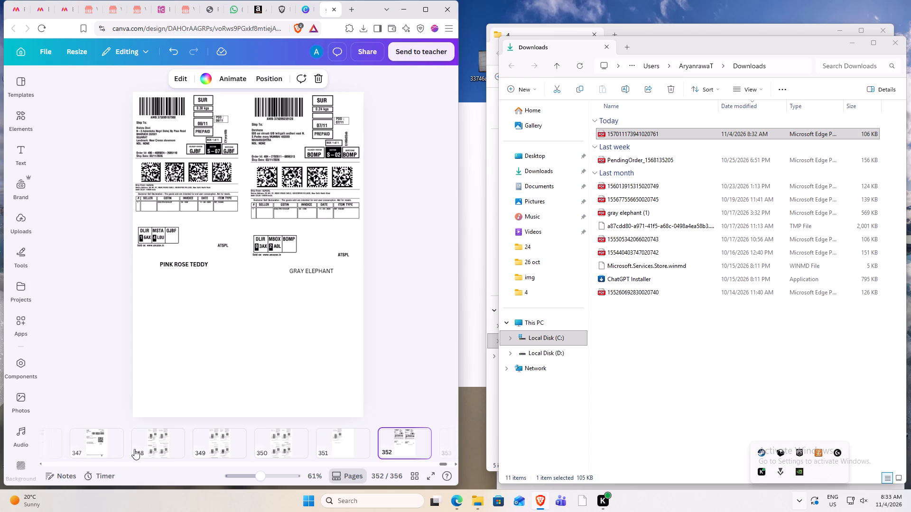
{"action": "left_click", "coordinate": [155, 454]}
{"action": "scroll", "coordinate": [163, 427], "scroll_direction": "up", "scroll_amount": 12}
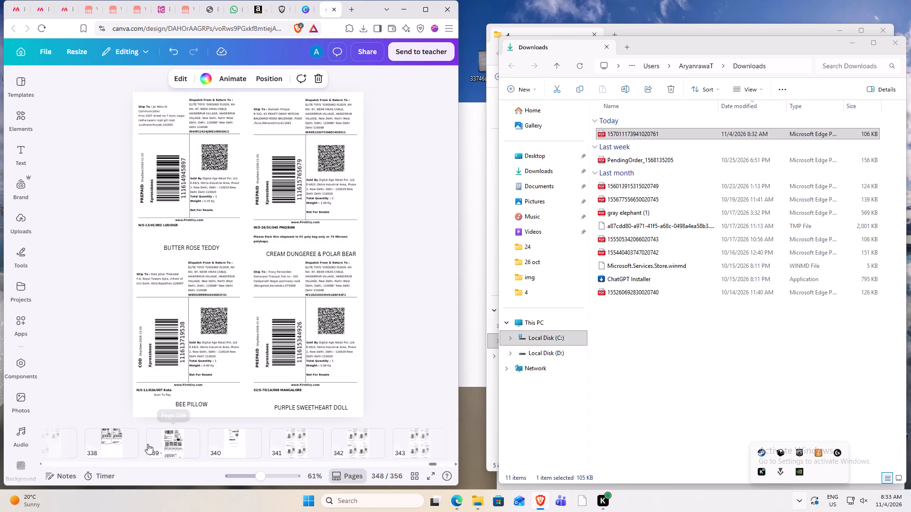
{"action": "scroll", "coordinate": [144, 444], "scroll_direction": "up", "scroll_amount": 20}
{"action": "scroll", "coordinate": [144, 444], "scroll_direction": "up", "scroll_amount": 1}
{"action": "left_click", "coordinate": [126, 443]}
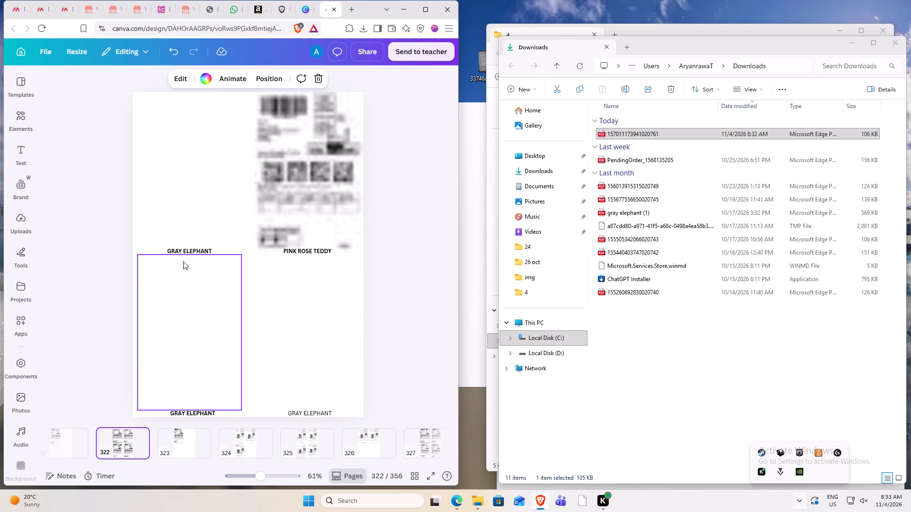
{"action": "left_click", "coordinate": [184, 251]}
{"action": "right_click", "coordinate": [184, 251]}
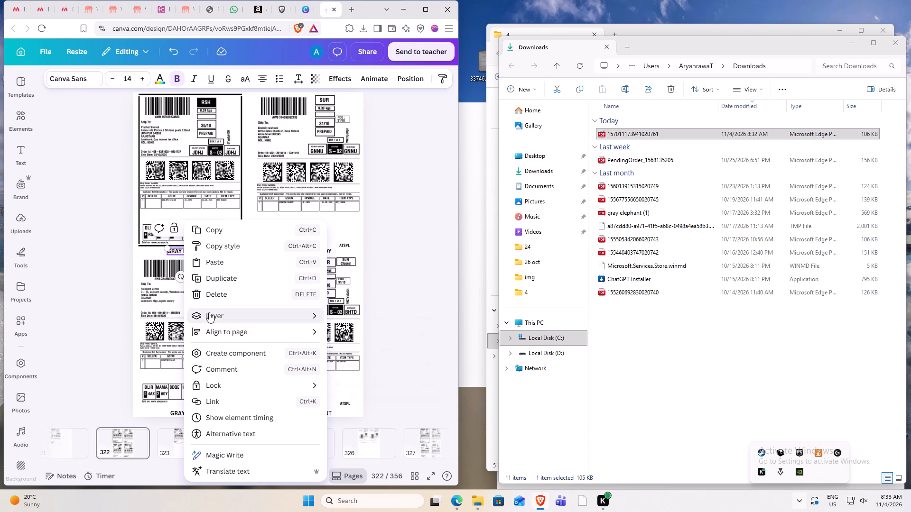
{"action": "left_click", "coordinate": [365, 379]}
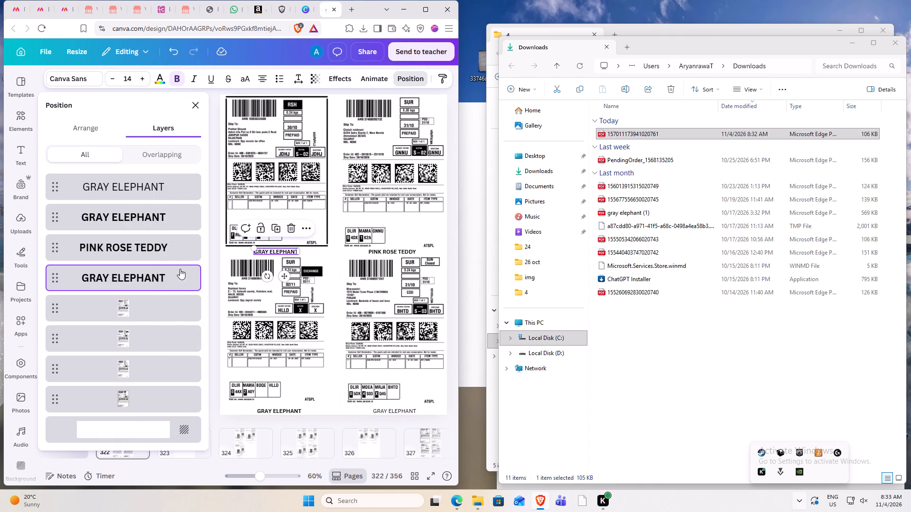
{"action": "left_click", "coordinate": [153, 254], "text": "ctrl"}
{"action": "left_click", "coordinate": [151, 225], "text": "ctrl"}
{"action": "left_click", "coordinate": [153, 186], "text": "ctrl"}
{"action": "right_click", "coordinate": [153, 186]}
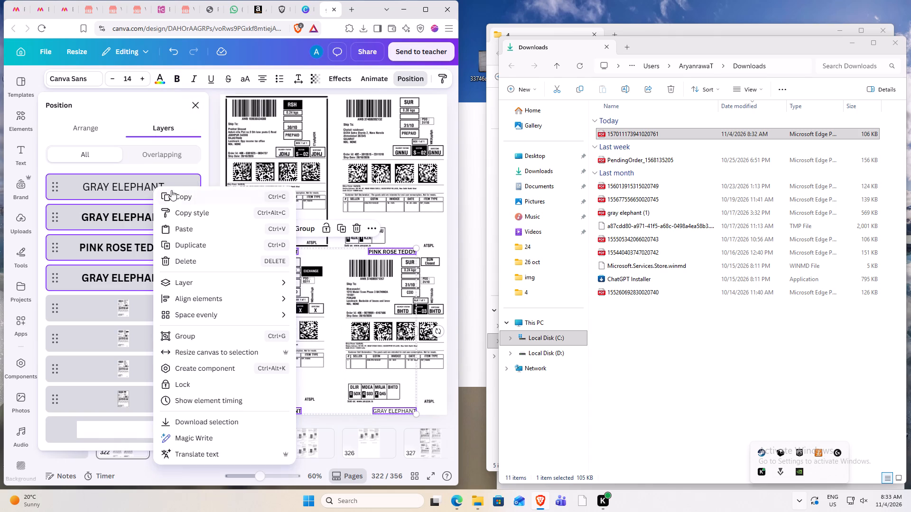
{"action": "left_click", "coordinate": [176, 197]}
{"action": "left_click", "coordinate": [189, 107]}
Paste the four copied product-name captions onto the four-label sheet on page 355.
{"action": "left_click", "coordinate": [301, 456]}
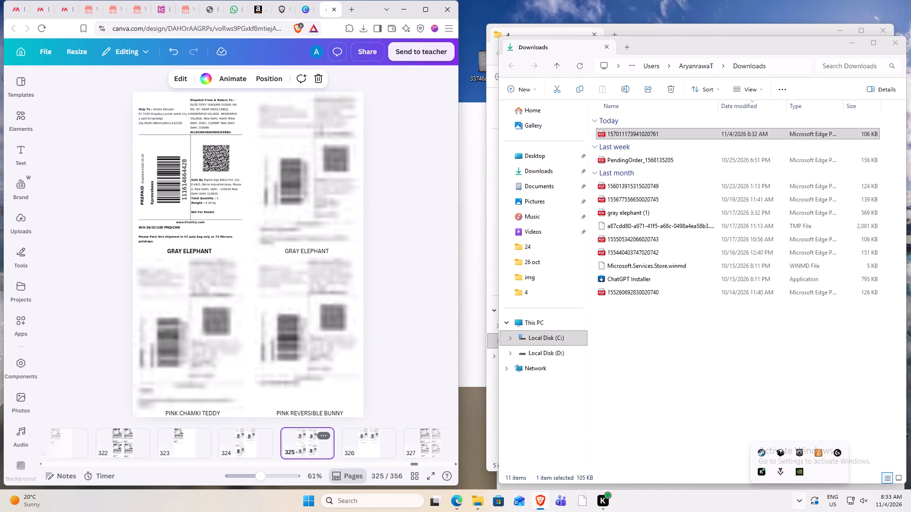
{"action": "key", "text": "End"}
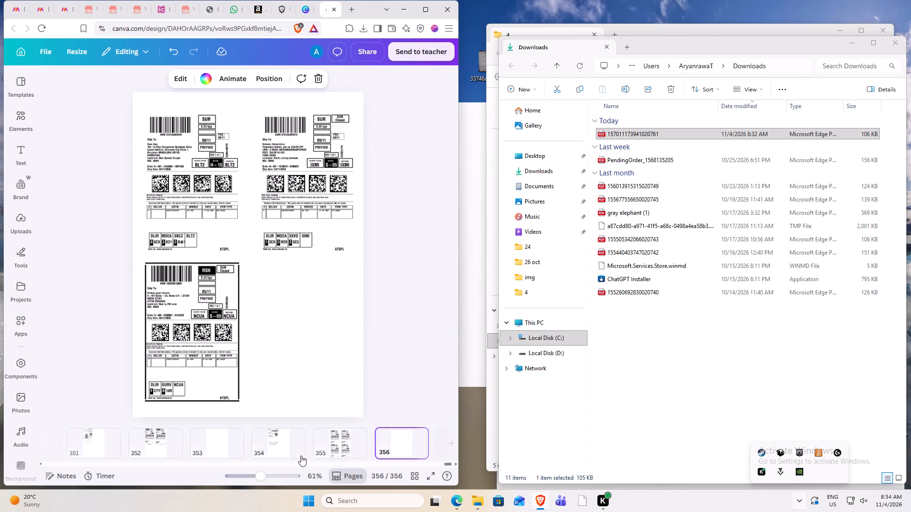
{"action": "left_click", "coordinate": [310, 450]}
{"action": "left_click", "coordinate": [401, 375]}
{"action": "key", "text": "ctrl+v"}
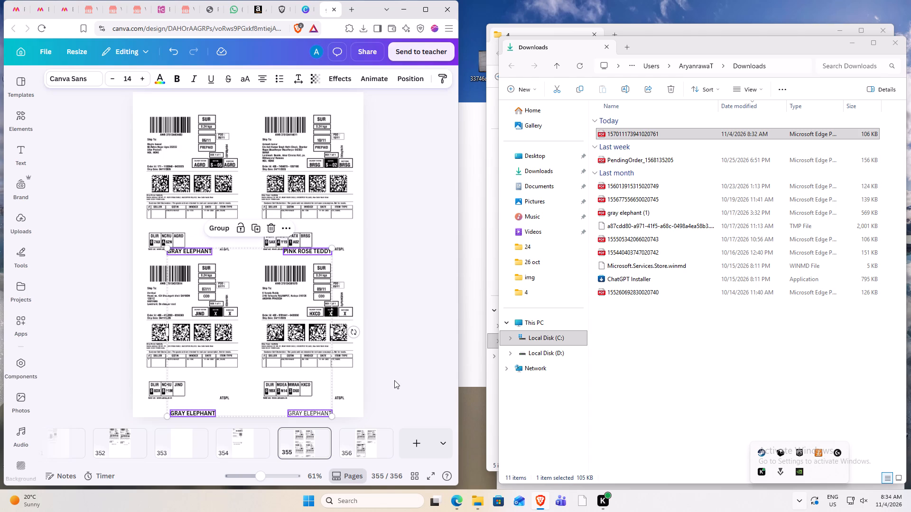
{"action": "left_click", "coordinate": [394, 380]}
Nudge the GRAY ELEPHANT and PINK ROSE TEDDY captions under the upper two labels down, clear of the label text.
{"action": "left_click", "coordinate": [197, 252]}
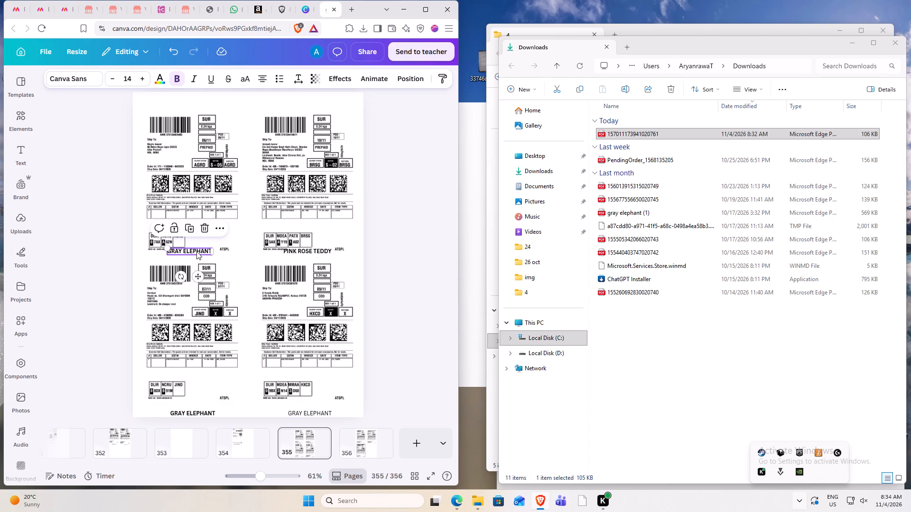
{"action": "key", "text": "Down"}
{"action": "key", "text": "Down"}
{"action": "key", "text": "Down"}
{"action": "key", "text": "Down"}
{"action": "key", "text": "Down"}
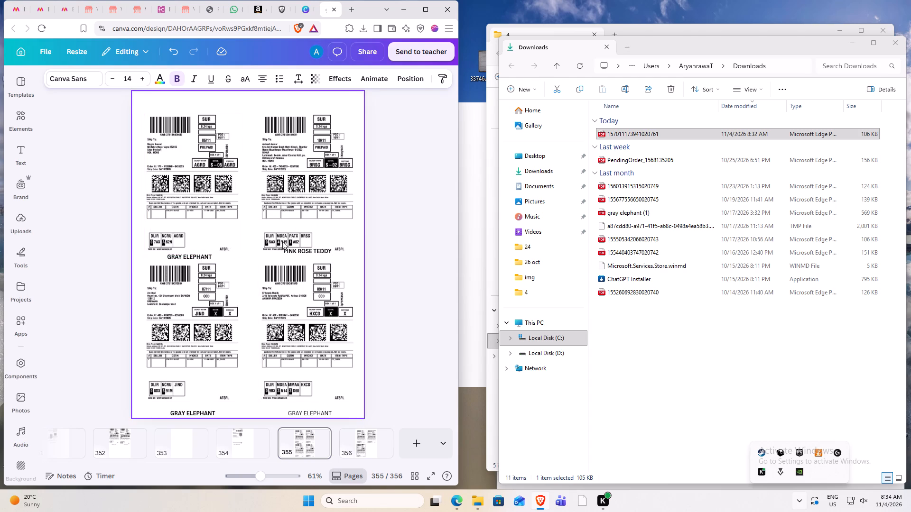
{"action": "left_click", "coordinate": [313, 246]}
{"action": "left_click", "coordinate": [314, 249]}
{"action": "key", "text": "Down"}
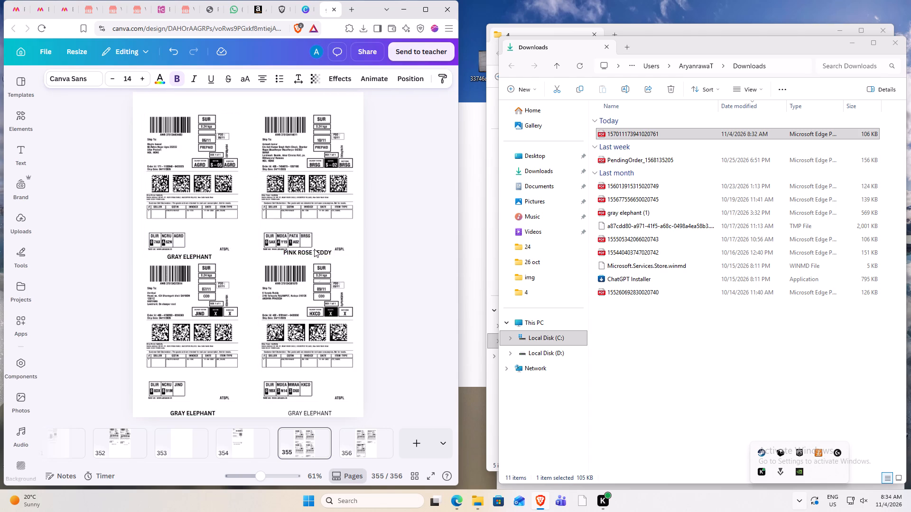
{"action": "key", "text": "Down"}
{"action": "key", "text": "Down"}
{"action": "key", "text": "Down"}
{"action": "key", "text": "Down"}
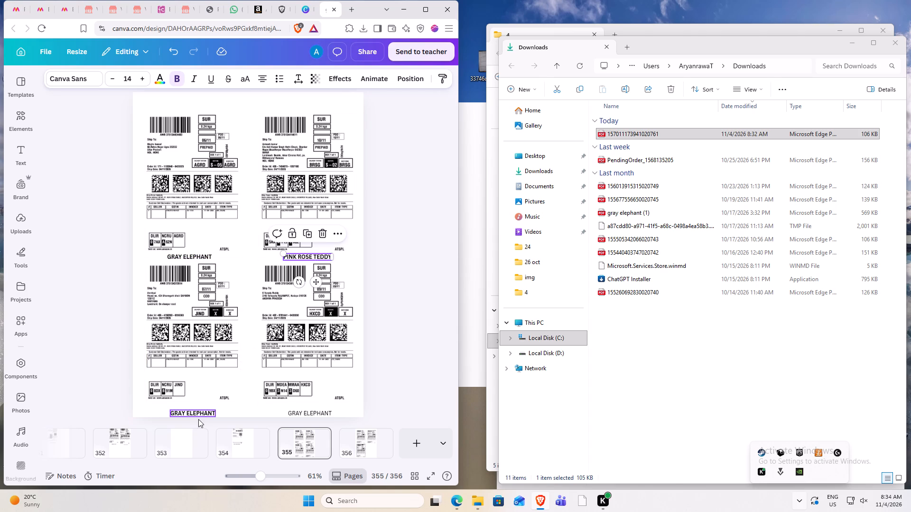
Nudge the two GRAY ELEPHANT captions under the lower labels up slightly from the page's bottom edge.
{"action": "left_click", "coordinate": [195, 415]}
{"action": "key", "text": "Up"}
{"action": "key", "text": "Left"}
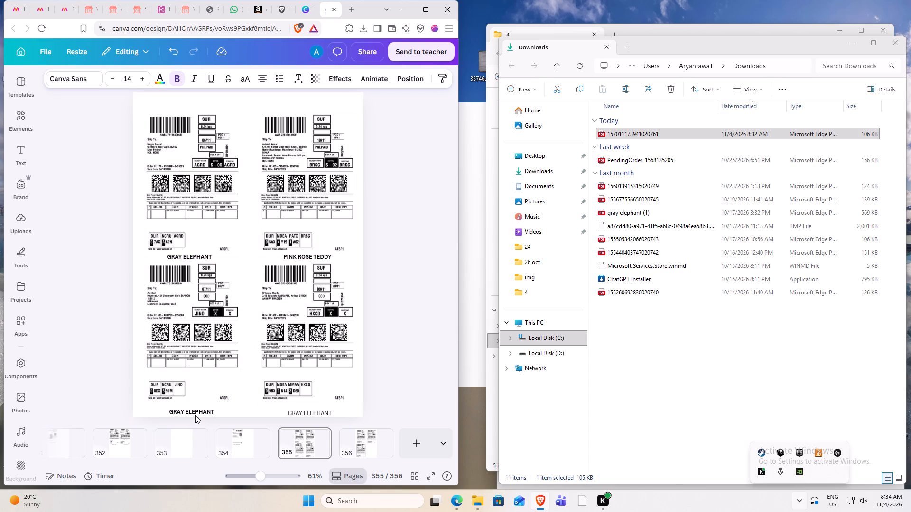
{"action": "key", "text": "Left"}
{"action": "key", "text": "Right"}
{"action": "key", "text": "Right"}
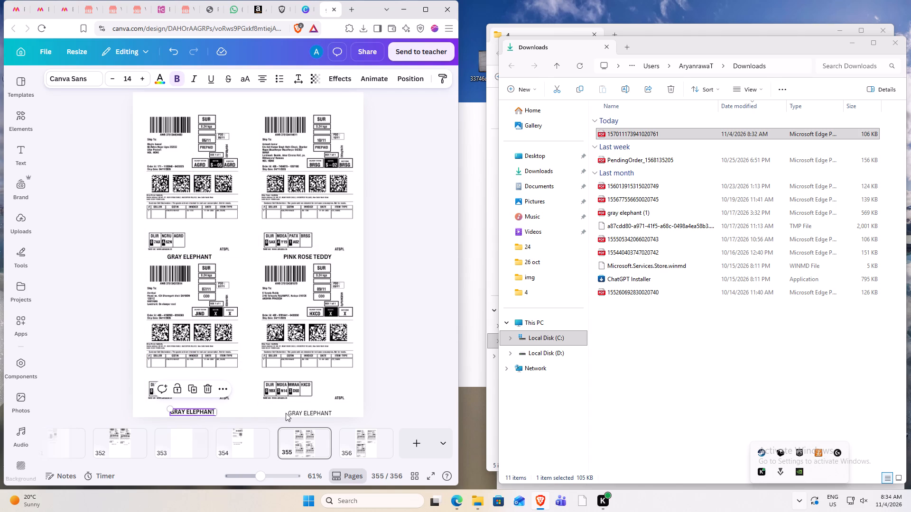
{"action": "left_click", "coordinate": [290, 413]}
{"action": "key", "text": "Up"}
{"action": "key", "text": "Up"}
{"action": "key", "text": "Down"}
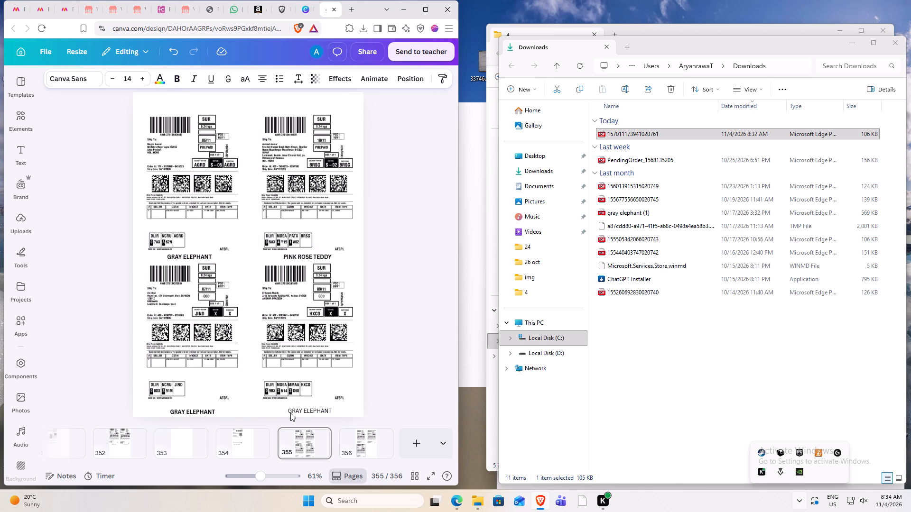
Replace the PINK ROSE TEDDY caption text with GRAY ELEPHANT copied from a lower caption.
{"action": "double_click", "coordinate": [196, 412]}
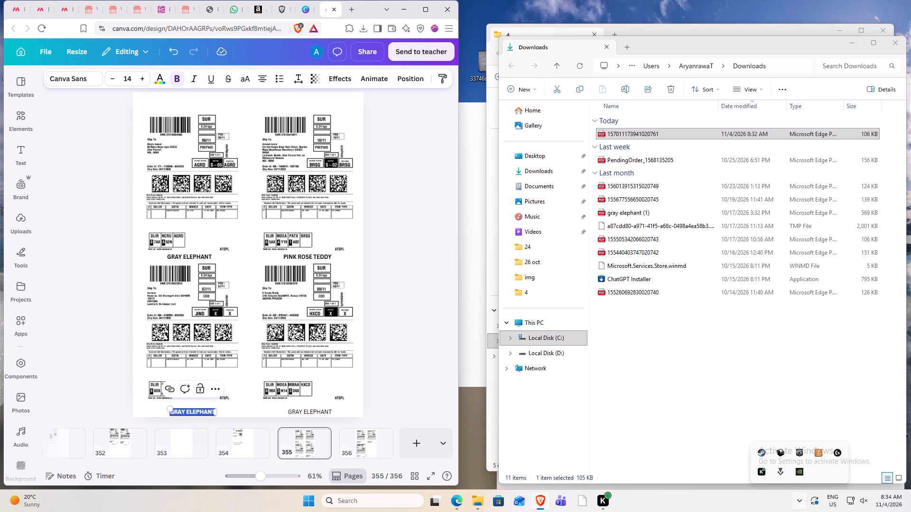
{"action": "key", "text": "ctrl+c"}
{"action": "double_click", "coordinate": [297, 256]}
{"action": "key", "text": "ctrl+v"}
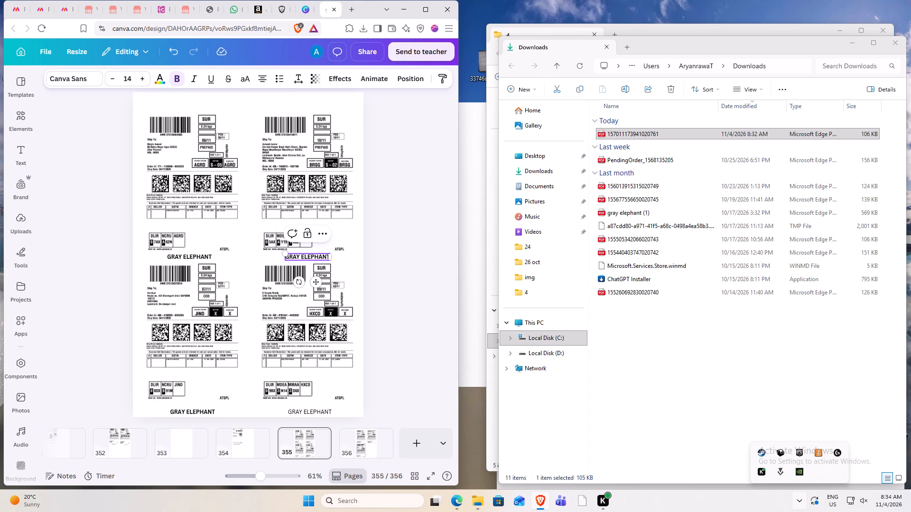
{"action": "left_click", "coordinate": [400, 288]}
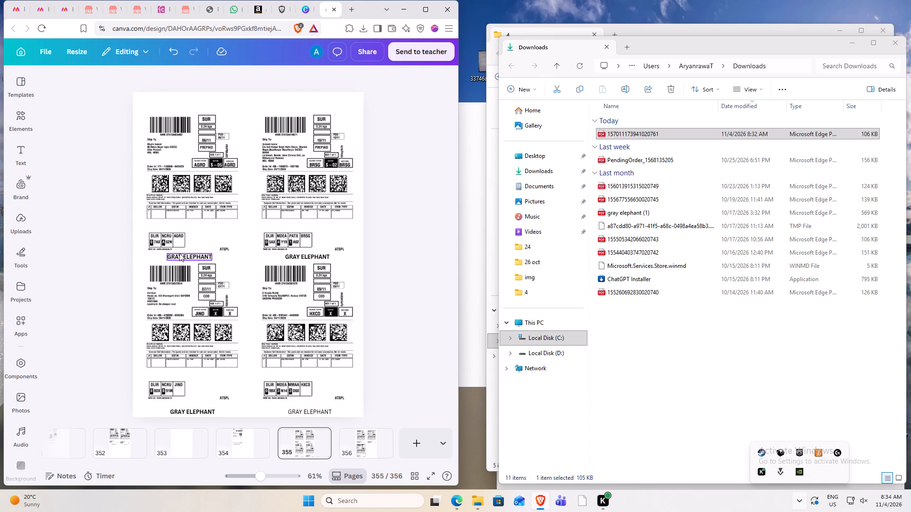
Select all four GRAY ELEPHANT captions in the layer list and copy them onto page 356.
{"action": "left_click", "coordinate": [180, 254]}
{"action": "right_click", "coordinate": [180, 255]}
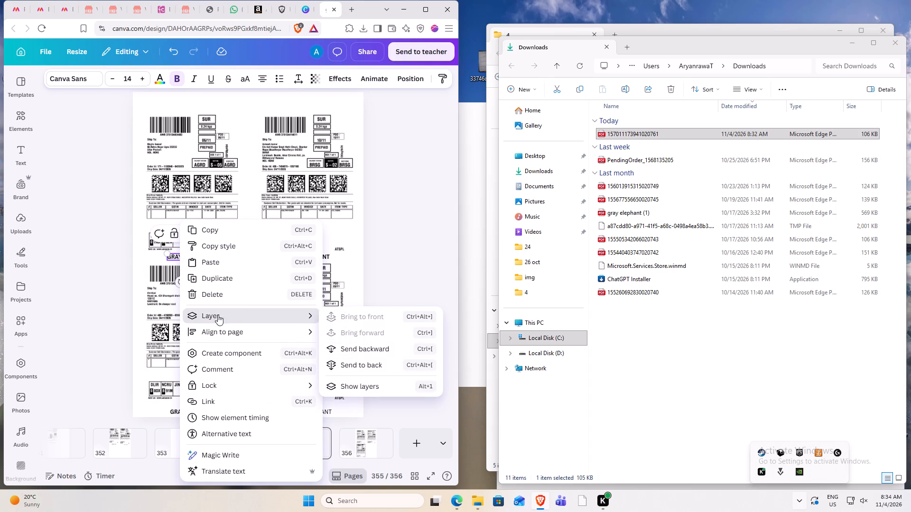
{"action": "left_click", "coordinate": [391, 381]}
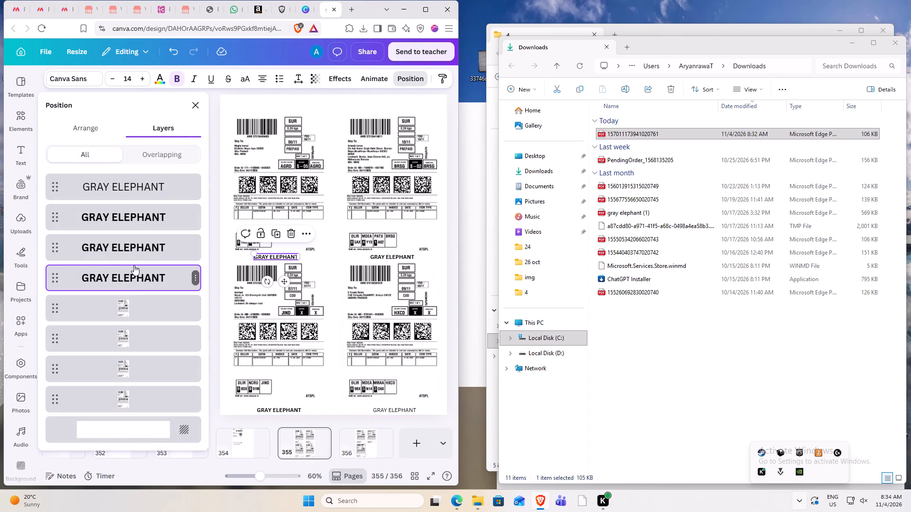
{"action": "left_click", "coordinate": [131, 248], "text": "ctrl"}
{"action": "left_click", "coordinate": [134, 221], "text": "ctrl"}
{"action": "left_click", "coordinate": [137, 181], "text": "ctrl"}
{"action": "right_click", "coordinate": [137, 181]}
{"action": "left_click", "coordinate": [163, 190]}
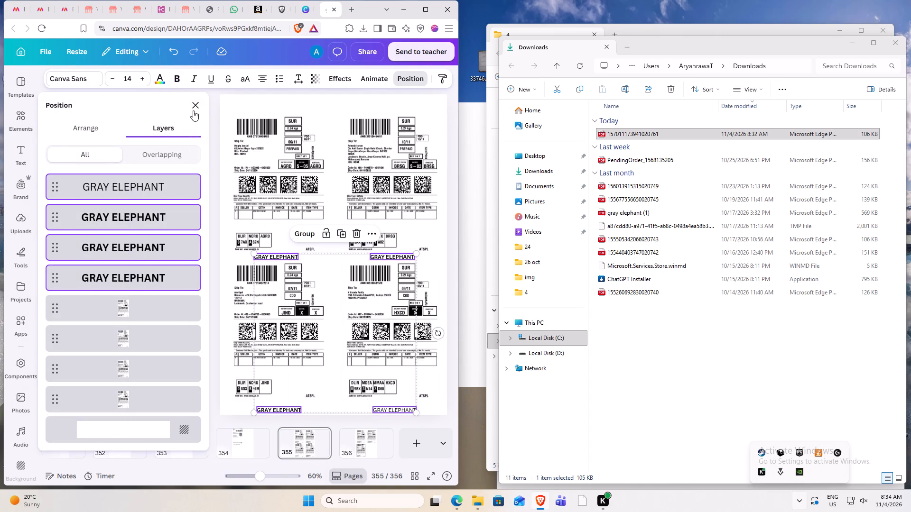
{"action": "left_click", "coordinate": [193, 108]}
{"action": "left_click", "coordinate": [364, 436]}
{"action": "key", "text": "ctrl+v"}
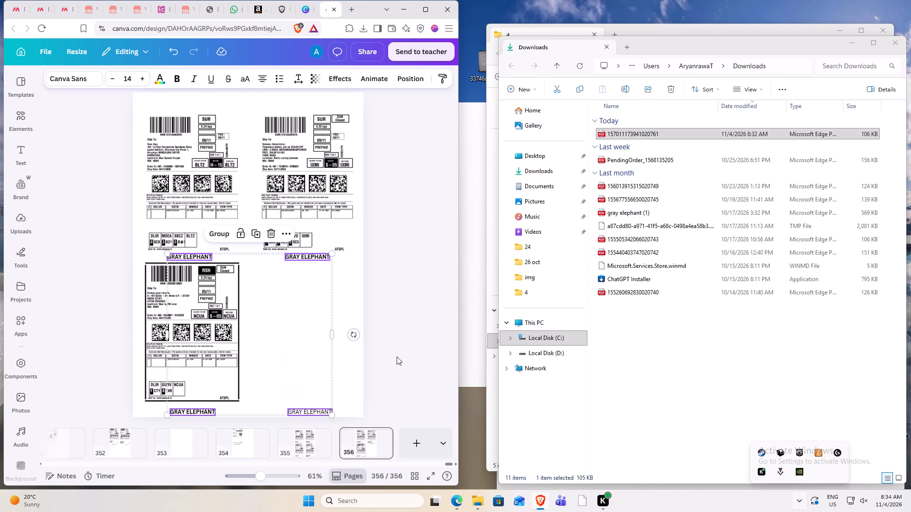
{"action": "left_click", "coordinate": [400, 349]}
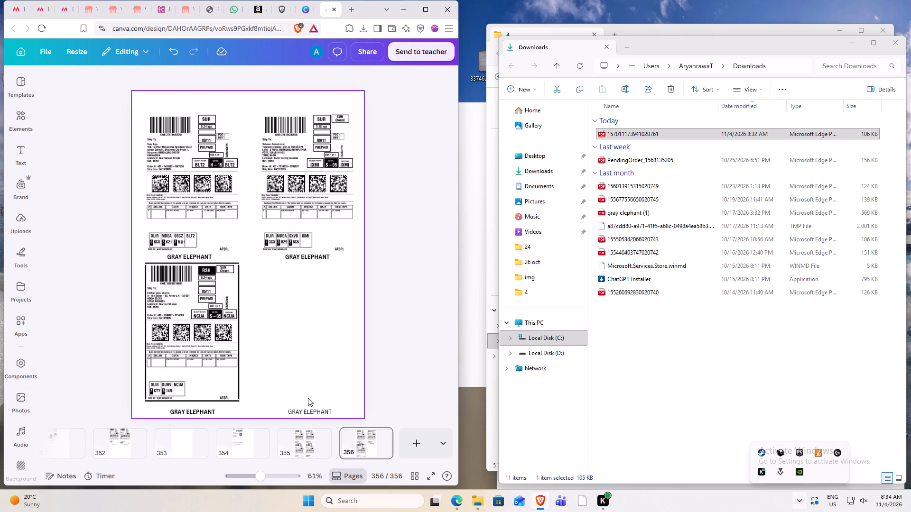
Delete the surplus caption below the empty fourth label slot on page 356.
{"action": "left_click", "coordinate": [311, 412]}
{"action": "key", "text": "Delete"}
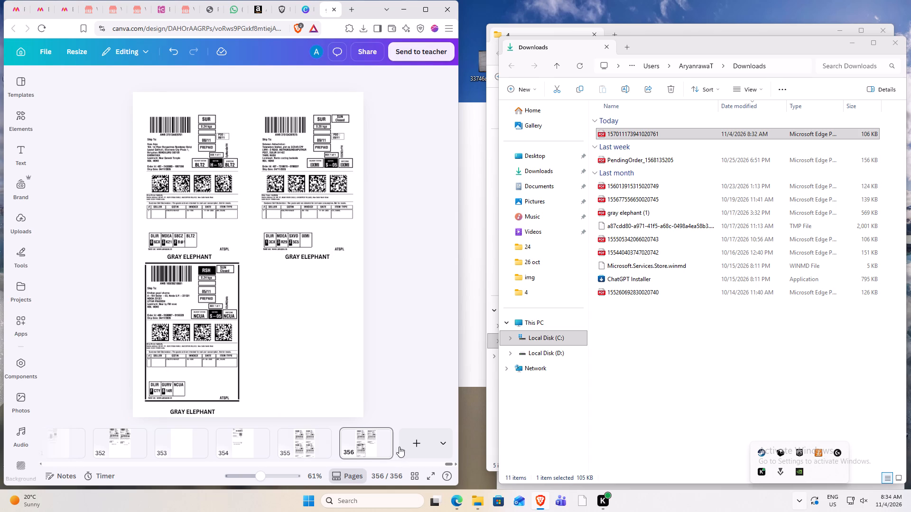
Add a blank page after page 356.
{"action": "left_click", "coordinate": [409, 446]}
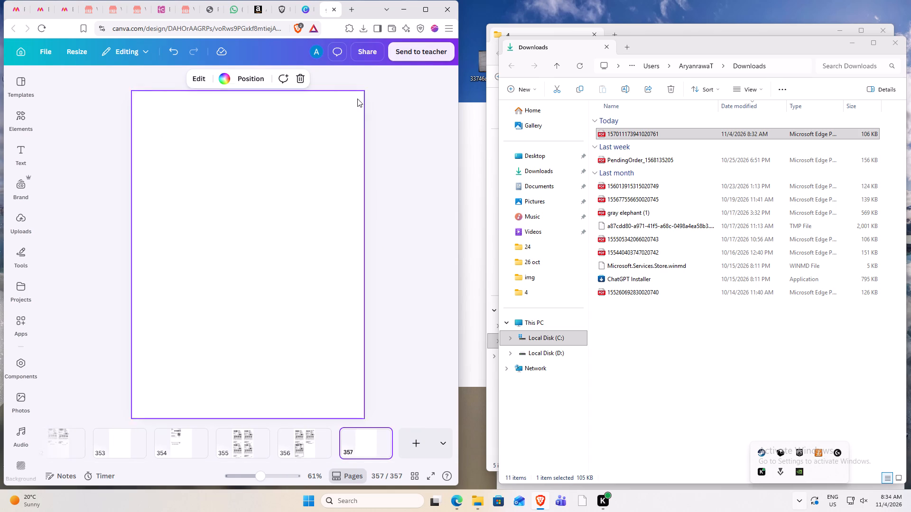
Search the web for "pdf to jpg" in a new tab and open iLovePDF's PDF to JPG converter.
{"action": "left_click", "coordinate": [351, 8]}
{"action": "type", "text": "pdf to jpg"}
{"action": "key", "text": "Return"}
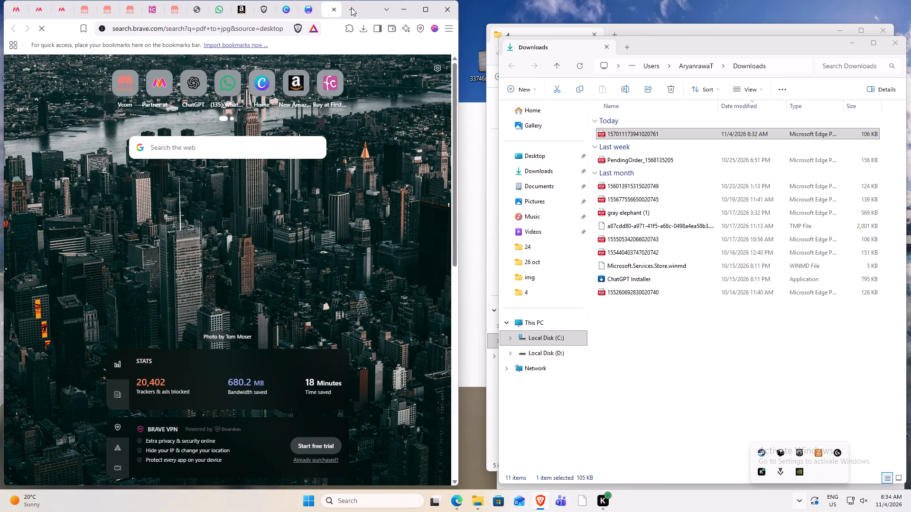
{"action": "left_click", "coordinate": [88, 129]}
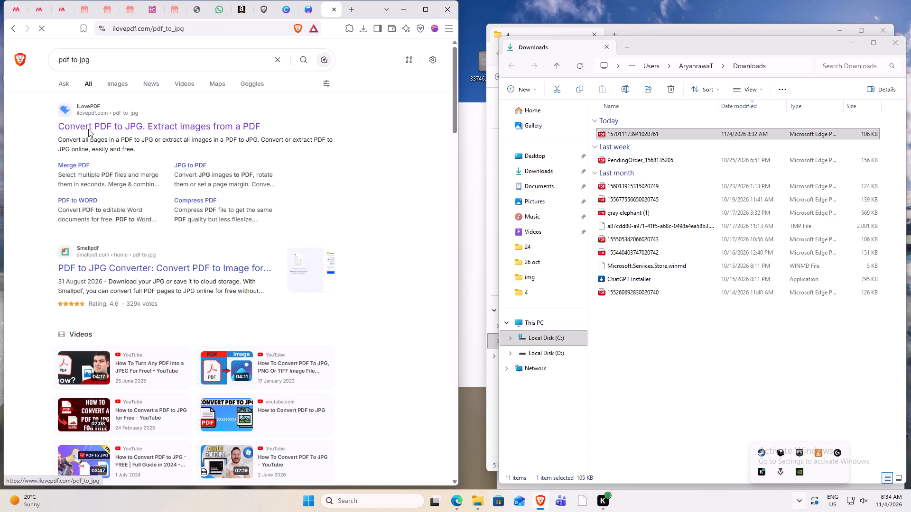
Convert the bee pillow and beige rose flower bear label PDFs to JPG and save the ZIP in folder 4.
{"action": "left_click", "coordinate": [846, 46]}
{"action": "left_click", "coordinate": [623, 111]}
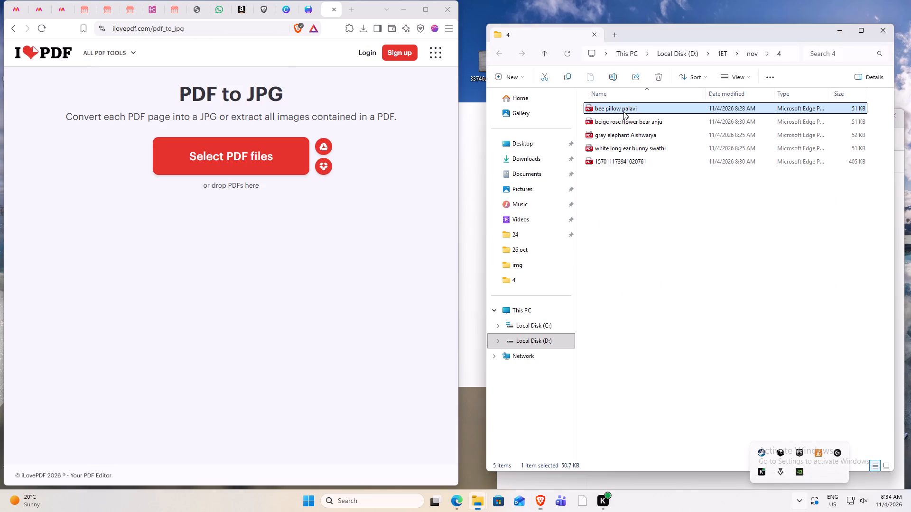
{"action": "key", "text": "shift+Down"}
{"action": "left_click_drag", "start_coordinate": [623, 111], "coordinate": [363, 154]}
{"action": "left_click", "coordinate": [381, 244]}
{"action": "left_click", "coordinate": [369, 451]}
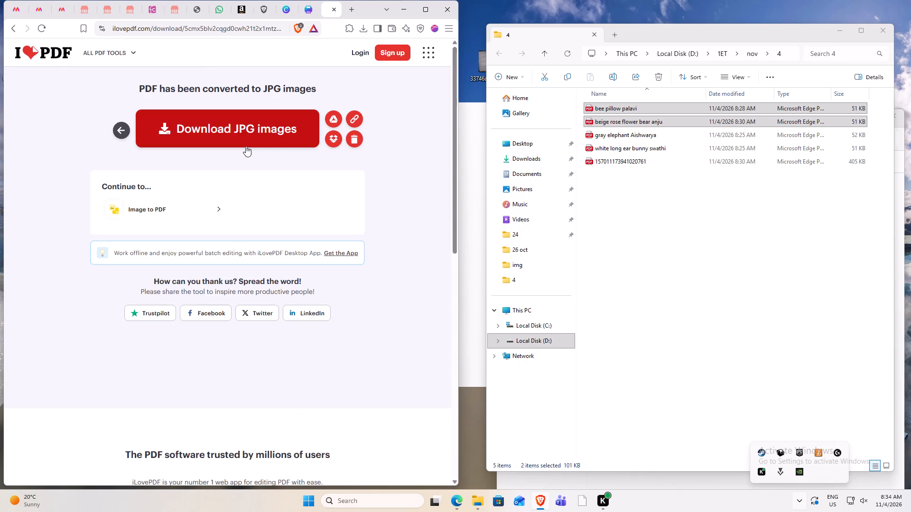
{"action": "left_click", "coordinate": [246, 146]}
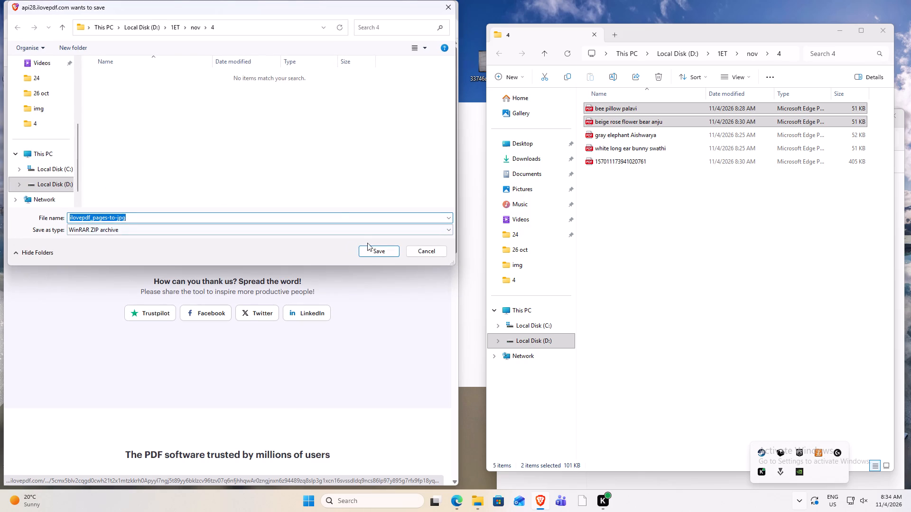
{"action": "left_click", "coordinate": [375, 250]}
Convert the gray elephant and white long ear bunny label PDFs to JPG and save the second ZIP in folder 4.
{"action": "left_click", "coordinate": [632, 132]}
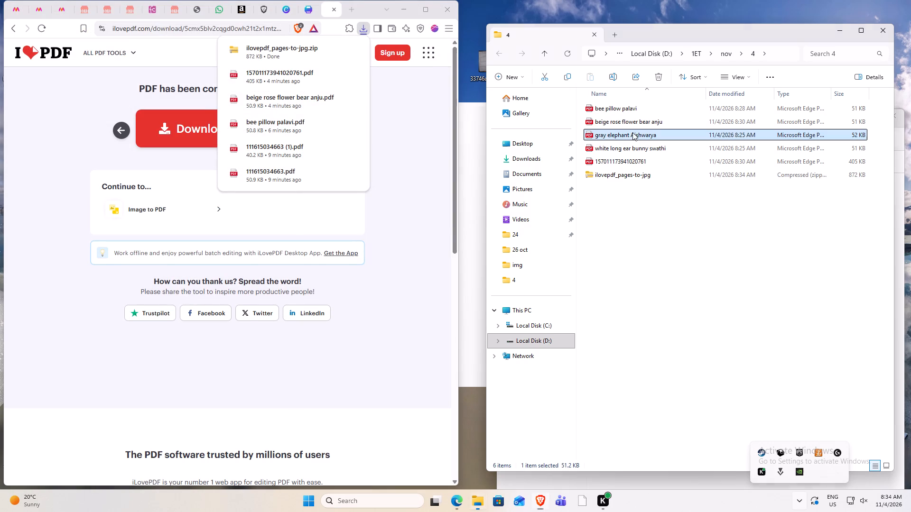
{"action": "left_click", "coordinate": [110, 134]}
{"action": "left_click", "coordinate": [117, 132]}
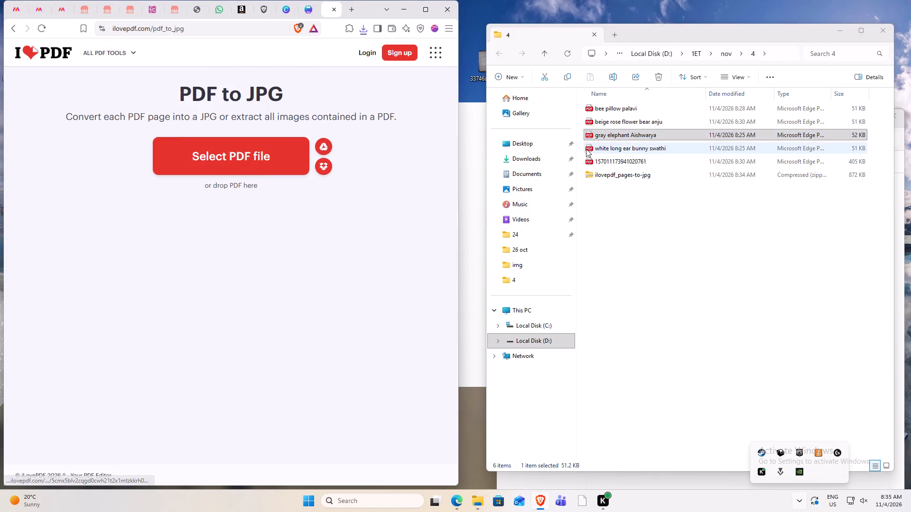
{"action": "left_click", "coordinate": [602, 135]}
{"action": "key", "text": "shift+Down"}
{"action": "left_click_drag", "start_coordinate": [602, 134], "coordinate": [325, 162]}
{"action": "left_click", "coordinate": [391, 253]}
{"action": "left_click", "coordinate": [384, 450]}
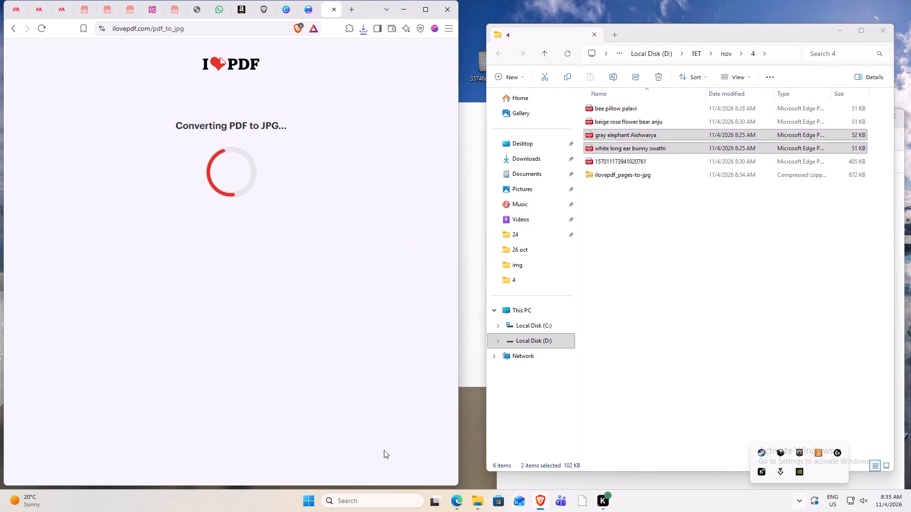
{"action": "left_click", "coordinate": [290, 129]}
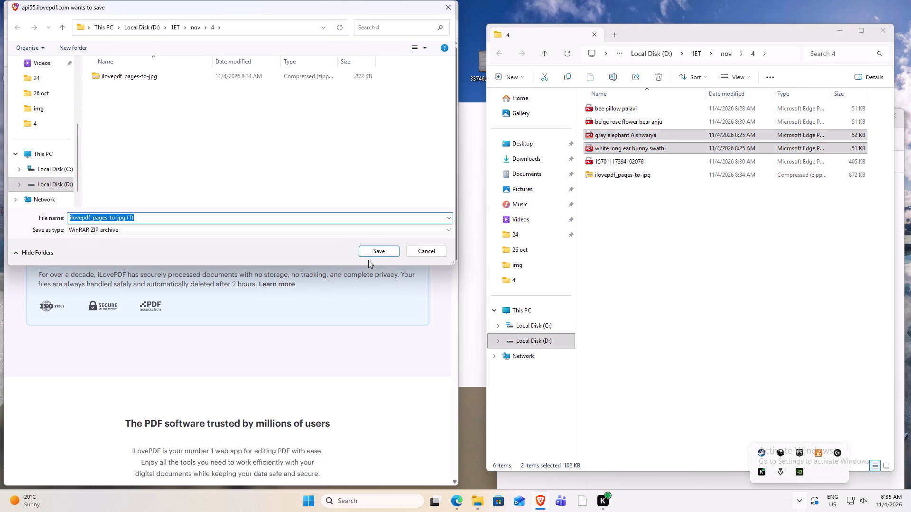
{"action": "left_click", "coordinate": [362, 252]}
Switch to Canva and place the bee pillow JPG from the first ZIP in page 357's top-left corner, scaled to about a quarter page.
{"action": "left_click", "coordinate": [307, 12]}
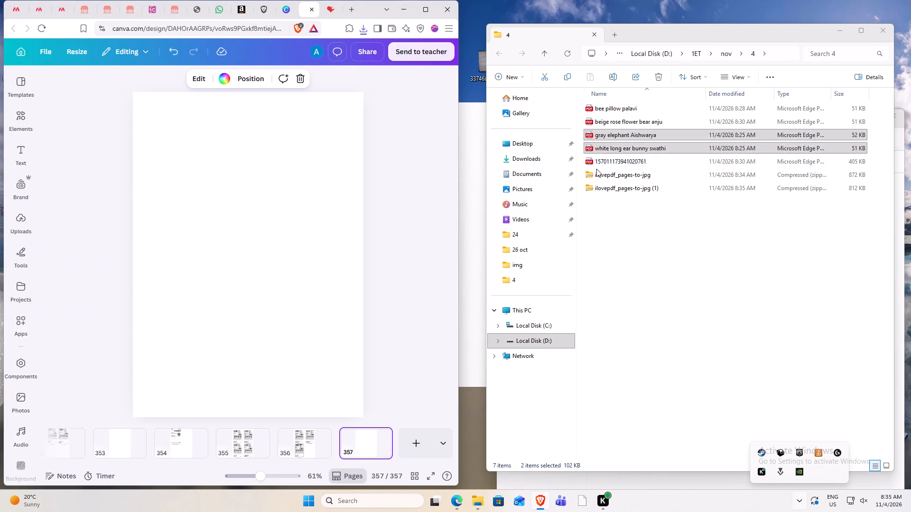
{"action": "double_click", "coordinate": [596, 169]}
{"action": "double_click", "coordinate": [610, 110]}
{"action": "left_click", "coordinate": [617, 106]}
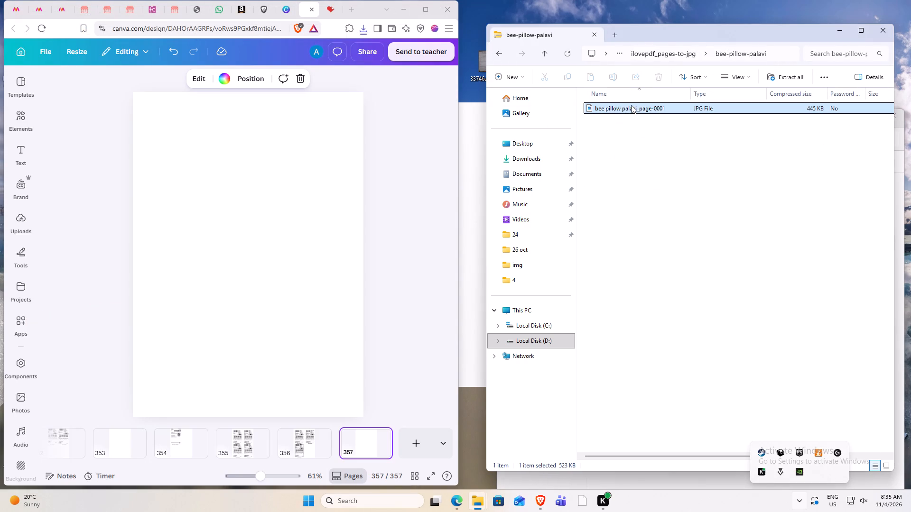
{"action": "left_click_drag", "start_coordinate": [632, 105], "coordinate": [232, 144]}
{"action": "left_click_drag", "start_coordinate": [217, 206], "coordinate": [186, 173]}
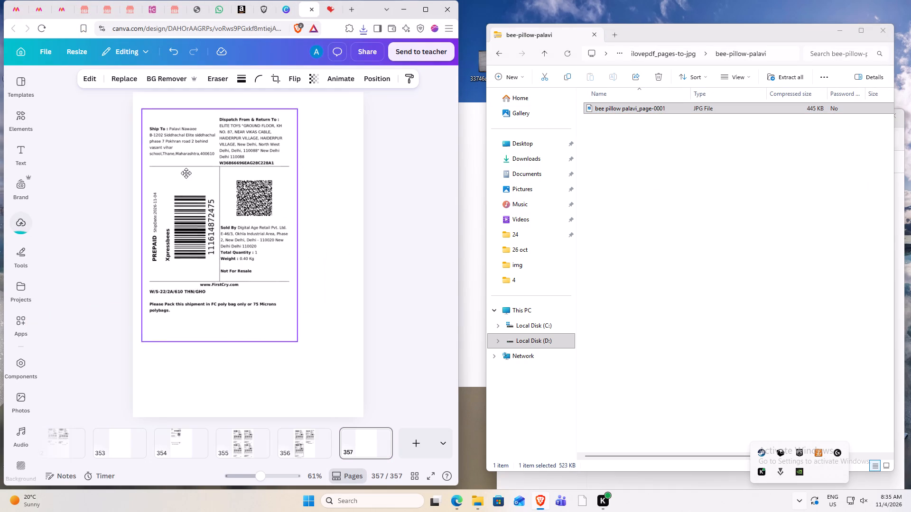
{"action": "left_click_drag", "start_coordinate": [186, 173], "coordinate": [180, 162]}
{"action": "left_click_drag", "start_coordinate": [288, 328], "coordinate": [274, 309]}
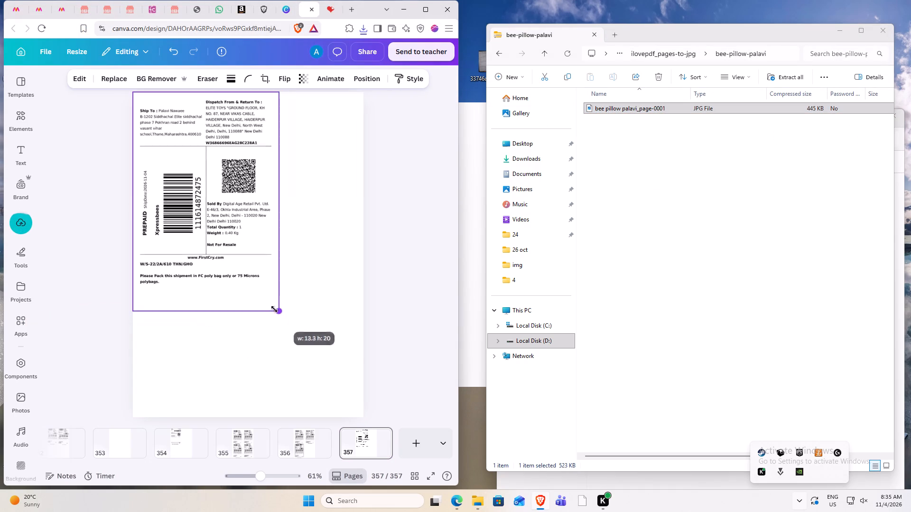
{"action": "left_click_drag", "start_coordinate": [274, 309], "coordinate": [244, 269]}
{"action": "left_click", "coordinate": [258, 295]}
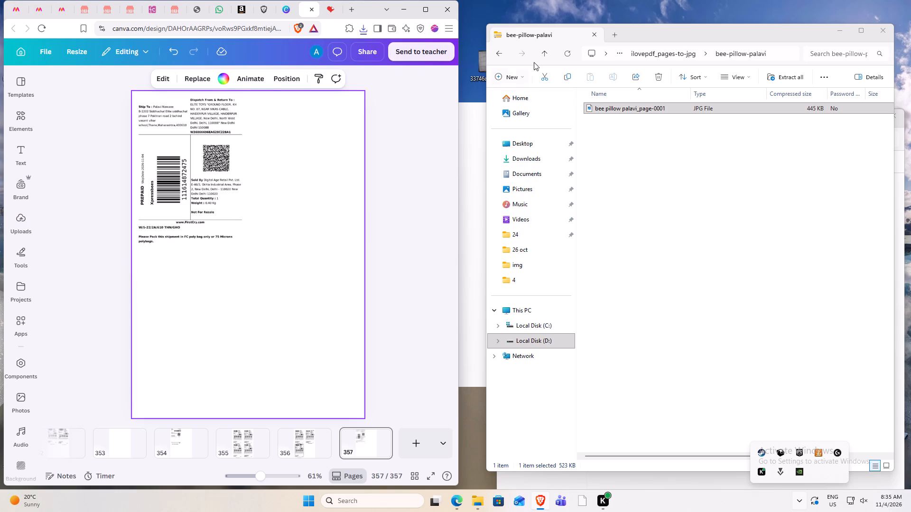
Place the beige rose flower bear JPG in page 357's top-right corner, scaled to match the bee pillow label.
{"action": "left_click", "coordinate": [549, 56]}
{"action": "left_click", "coordinate": [600, 128]}
{"action": "double_click", "coordinate": [600, 121]}
{"action": "left_click", "coordinate": [605, 108]}
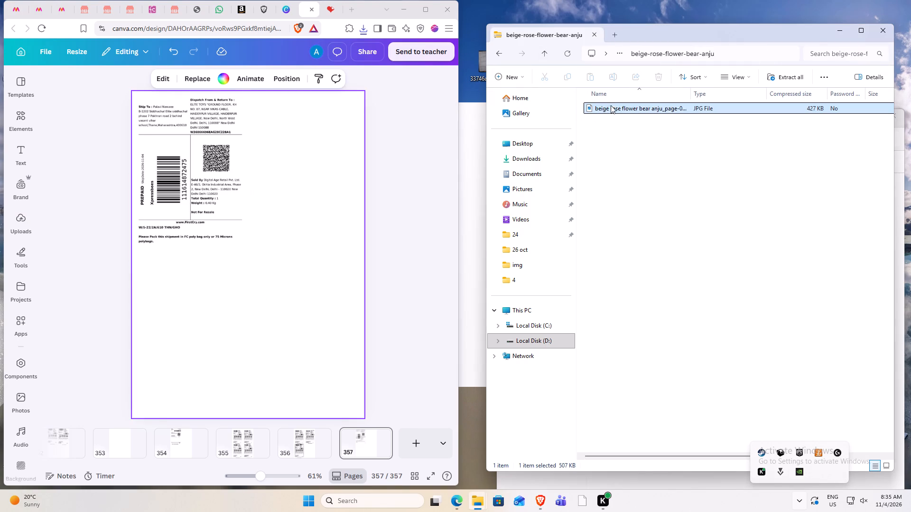
{"action": "left_click_drag", "start_coordinate": [614, 104], "coordinate": [271, 171]}
{"action": "left_click_drag", "start_coordinate": [259, 221], "coordinate": [298, 186]}
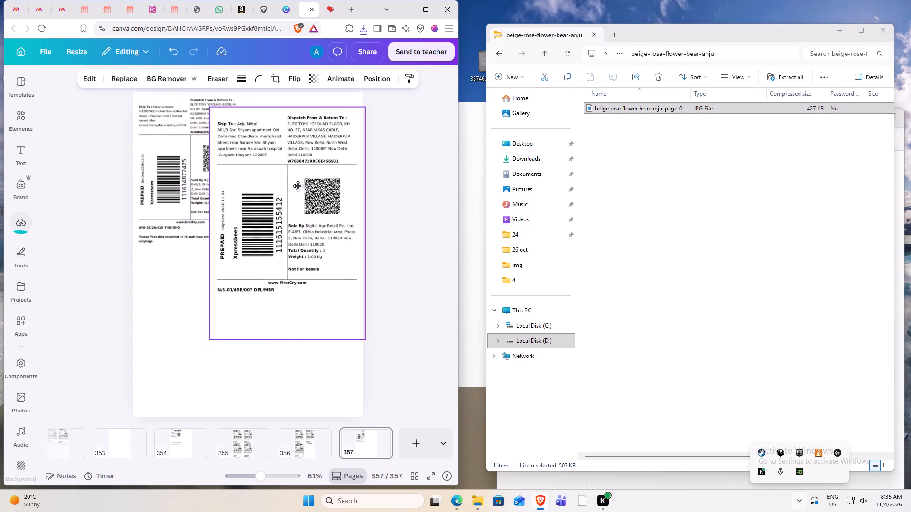
{"action": "left_click_drag", "start_coordinate": [298, 186], "coordinate": [298, 175]}
{"action": "left_click_drag", "start_coordinate": [210, 324], "coordinate": [245, 280]}
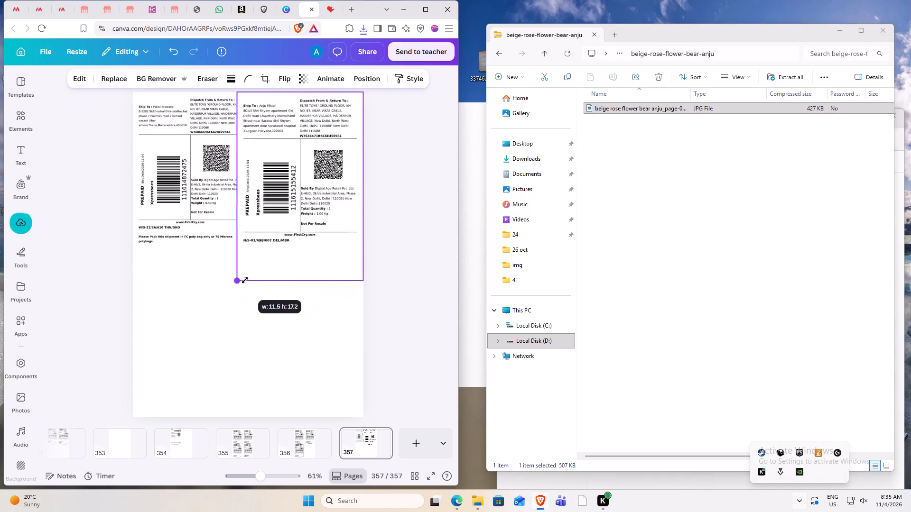
{"action": "left_click_drag", "start_coordinate": [245, 280], "coordinate": [253, 267]}
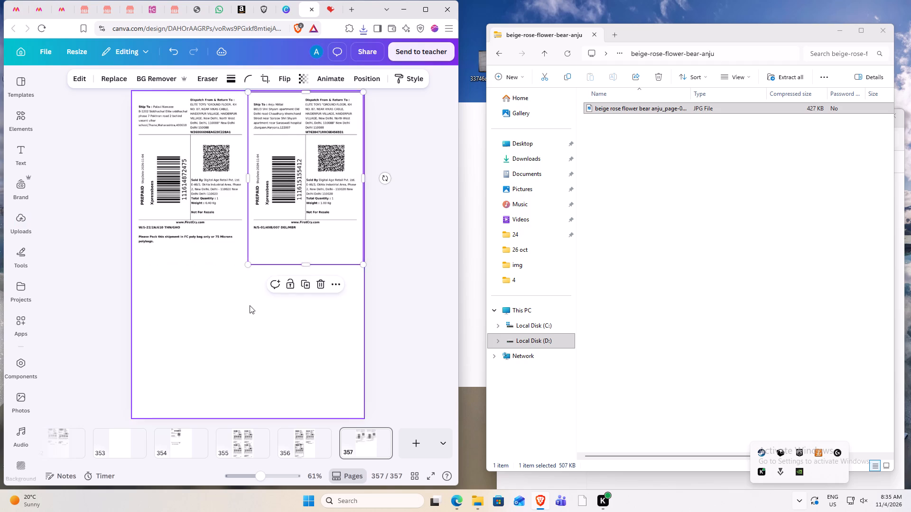
Add the gray elephant JPG from the second ZIP in folder 4 to page 357.
{"action": "left_click", "coordinate": [250, 305]}
{"action": "left_click", "coordinate": [538, 55]}
{"action": "left_click", "coordinate": [542, 54]}
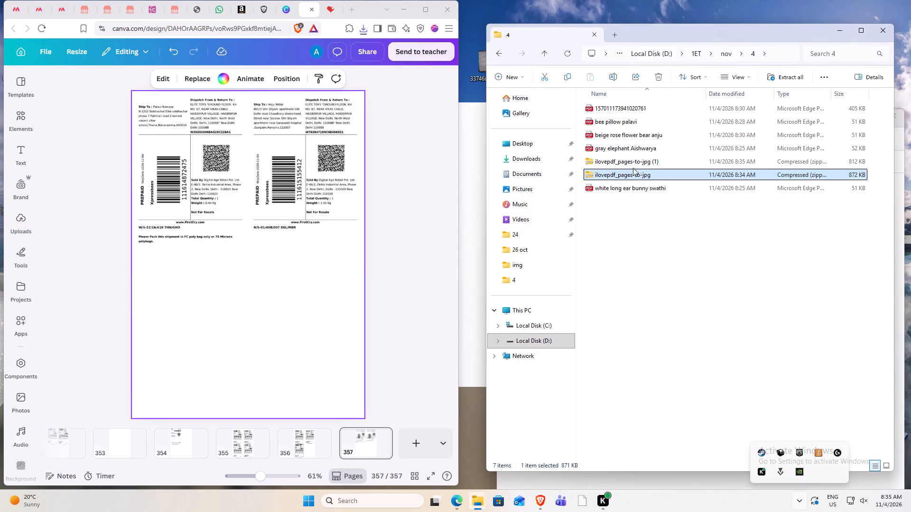
{"action": "double_click", "coordinate": [632, 159]}
{"action": "triple_click", "coordinate": [628, 108]}
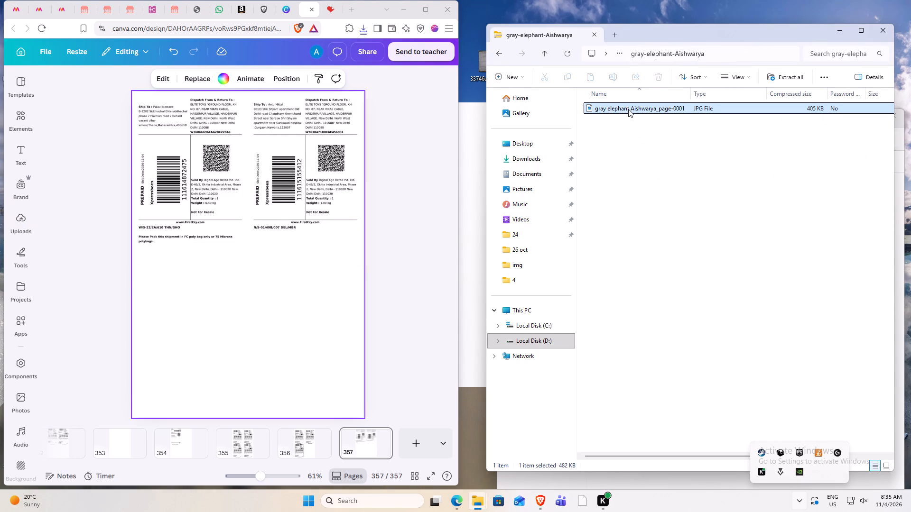
{"action": "left_click_drag", "start_coordinate": [628, 109], "coordinate": [272, 281]}
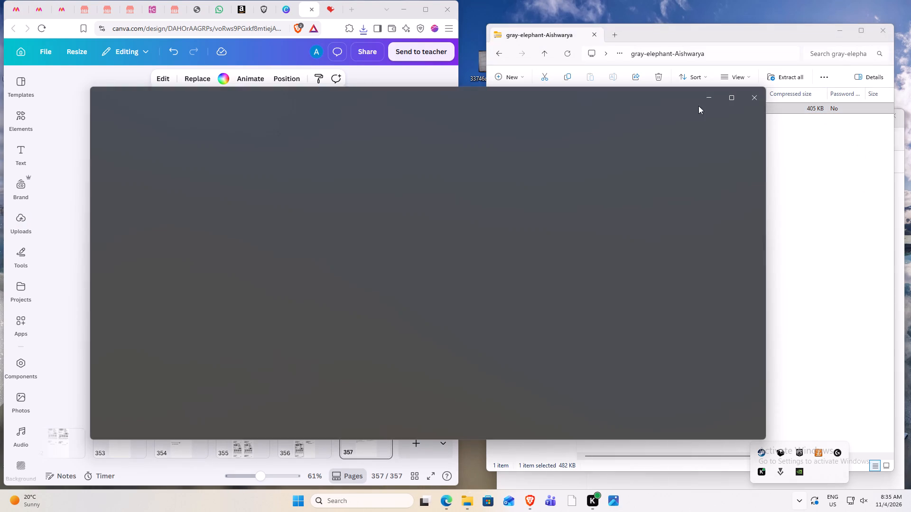
{"action": "left_click", "coordinate": [752, 97]}
{"action": "left_click", "coordinate": [617, 115]}
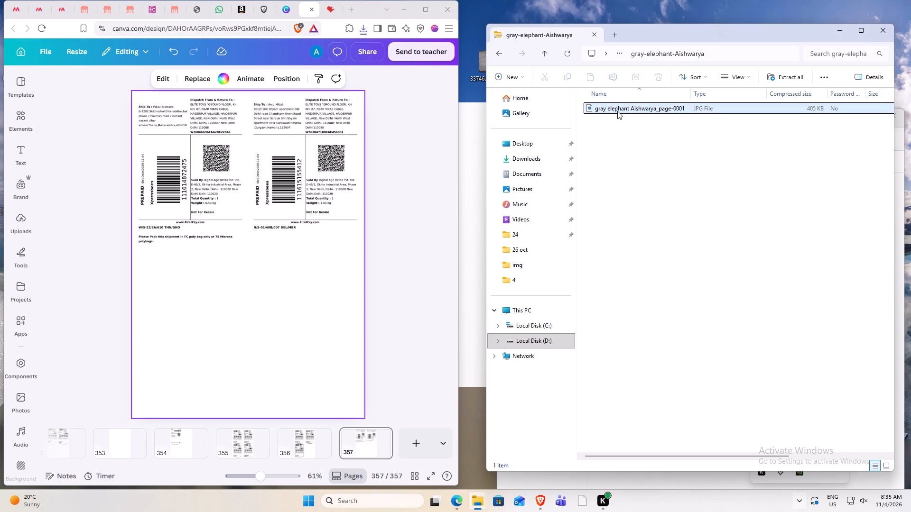
{"action": "left_click", "coordinate": [617, 111]}
{"action": "left_click_drag", "start_coordinate": [625, 108], "coordinate": [180, 276]}
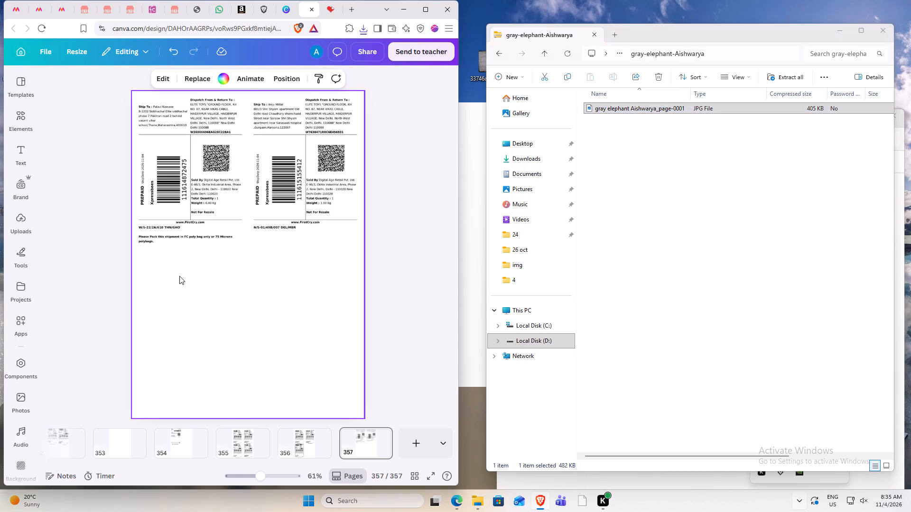
Place the gray elephant label in page 357's bottom-left quarter, scaled to match the bee pillow label above it.
{"action": "left_click_drag", "start_coordinate": [222, 314], "coordinate": [186, 364]}
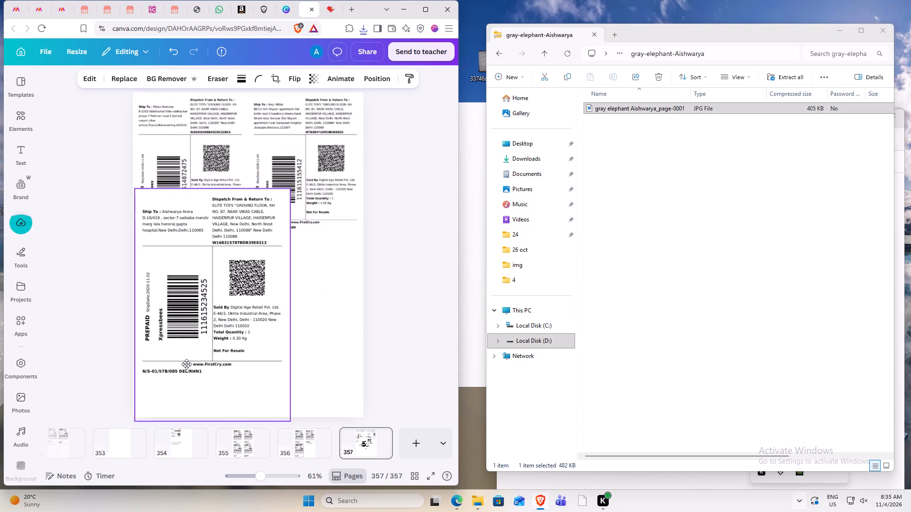
{"action": "left_click_drag", "start_coordinate": [186, 364], "coordinate": [187, 357]}
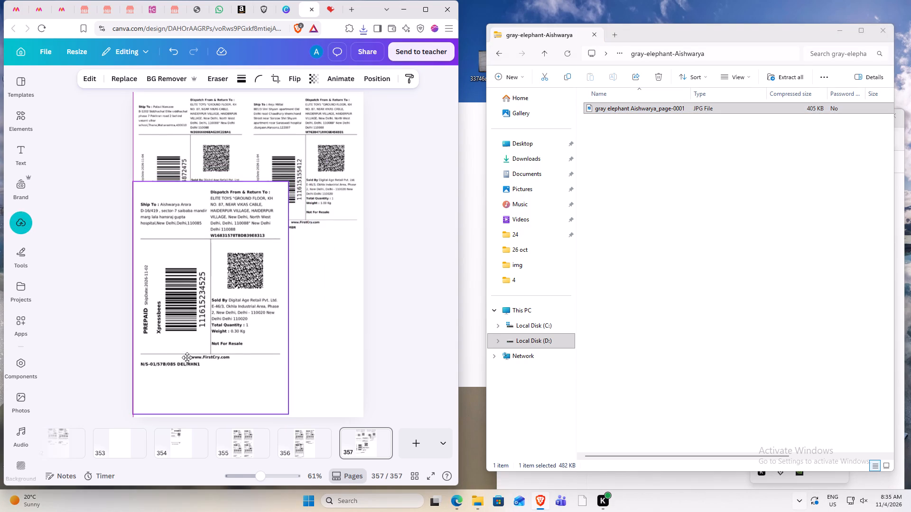
{"action": "left_click_drag", "start_coordinate": [187, 357], "coordinate": [186, 359]}
{"action": "left_click_drag", "start_coordinate": [288, 186], "coordinate": [258, 241]}
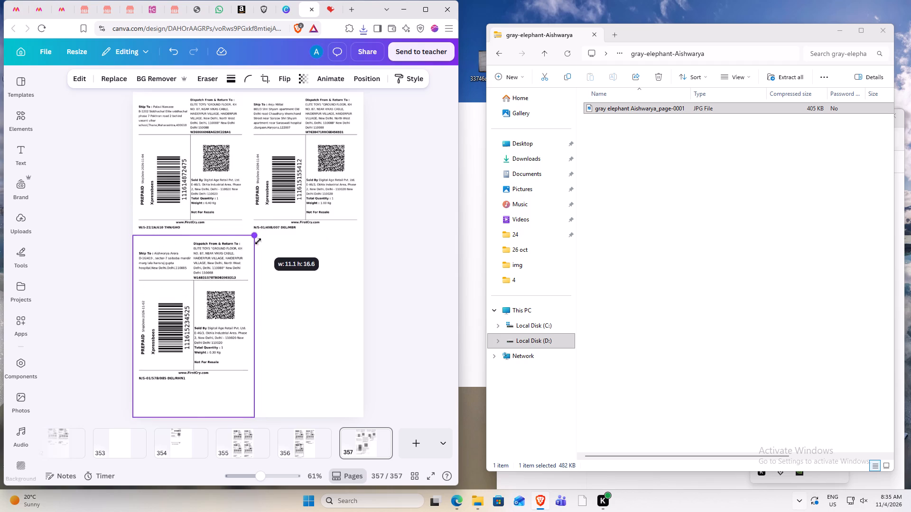
{"action": "left_click_drag", "start_coordinate": [258, 241], "coordinate": [253, 251]}
{"action": "left_click_drag", "start_coordinate": [191, 283], "coordinate": [189, 287]}
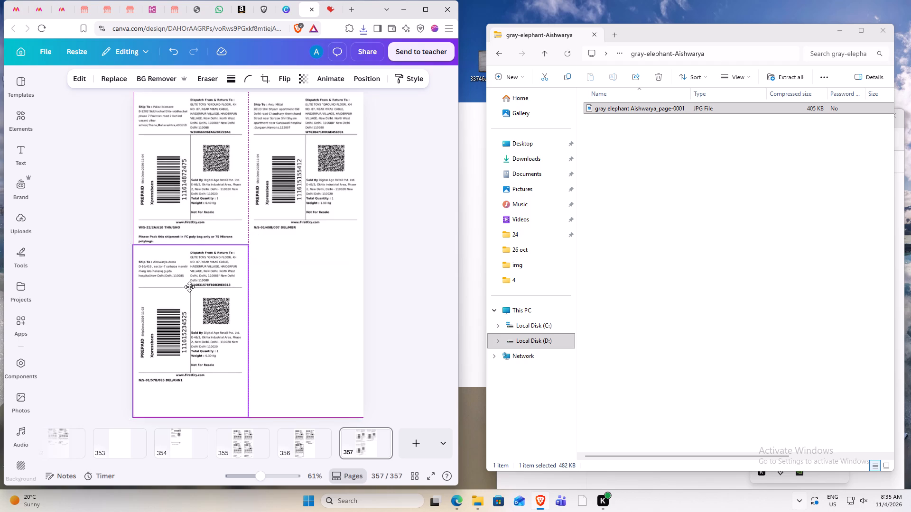
{"action": "left_click_drag", "start_coordinate": [189, 287], "coordinate": [189, 302]}
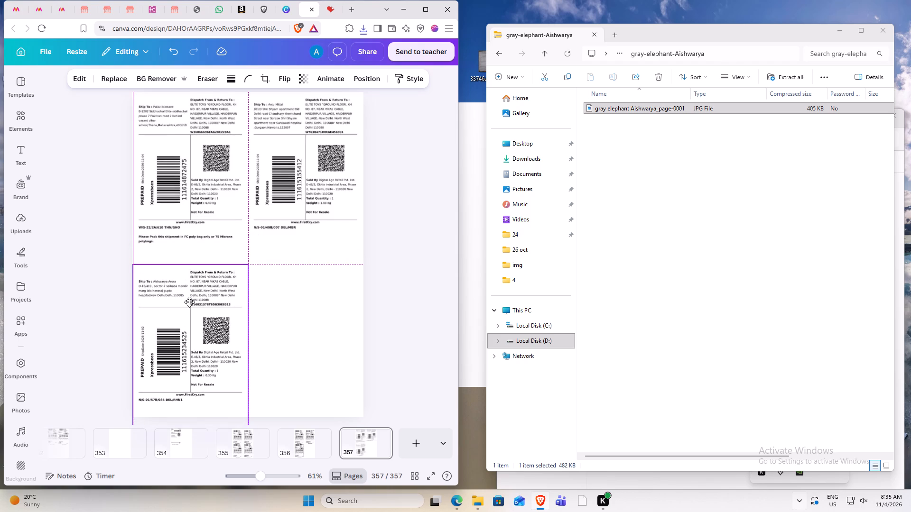
{"action": "left_click_drag", "start_coordinate": [189, 302], "coordinate": [189, 295]}
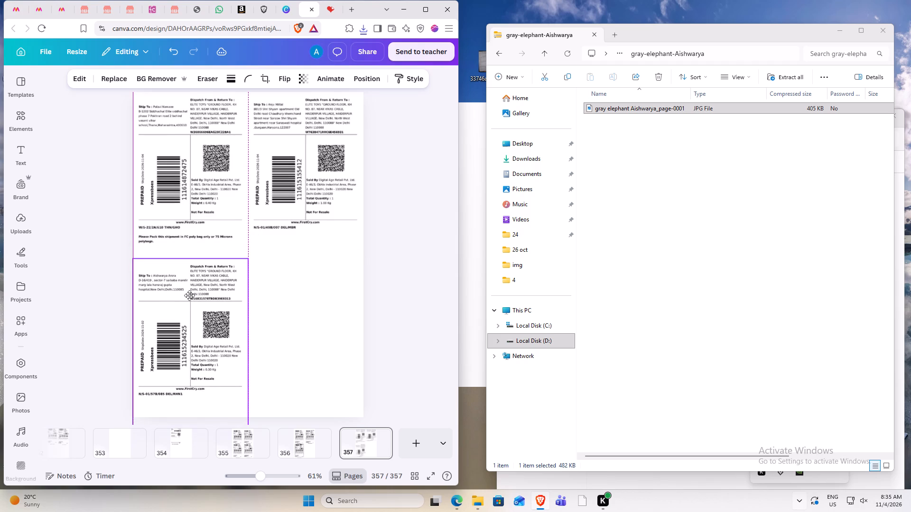
{"action": "left_click_drag", "start_coordinate": [189, 295], "coordinate": [190, 293]}
{"action": "left_click", "coordinate": [308, 283]}
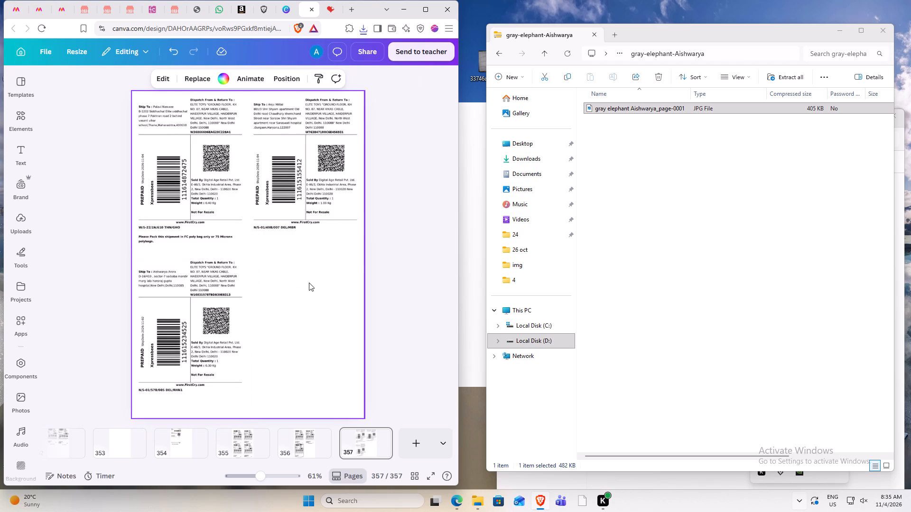
Place the white long ear bunny JPG from the second ZIP in page 357's bottom-right quarter, scaled and aligned to match the gray elephant label.
{"action": "left_click", "coordinate": [541, 53]}
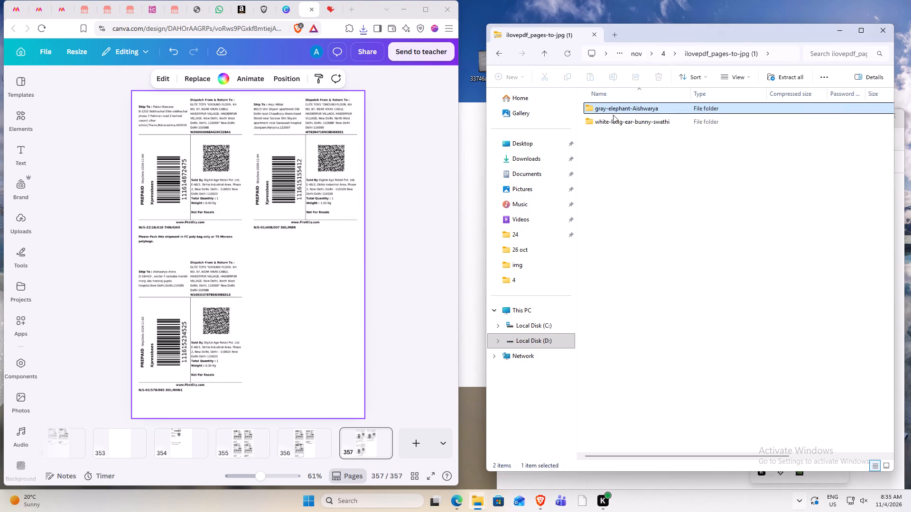
{"action": "left_click", "coordinate": [613, 115]}
{"action": "double_click", "coordinate": [614, 121]}
{"action": "left_click", "coordinate": [620, 107]}
{"action": "left_click", "coordinate": [639, 107]}
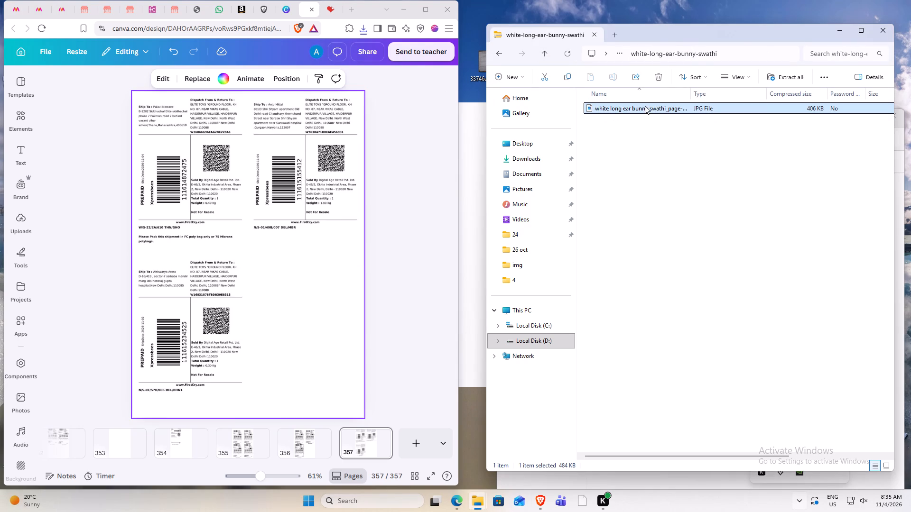
{"action": "left_click_drag", "start_coordinate": [645, 106], "coordinate": [274, 253]}
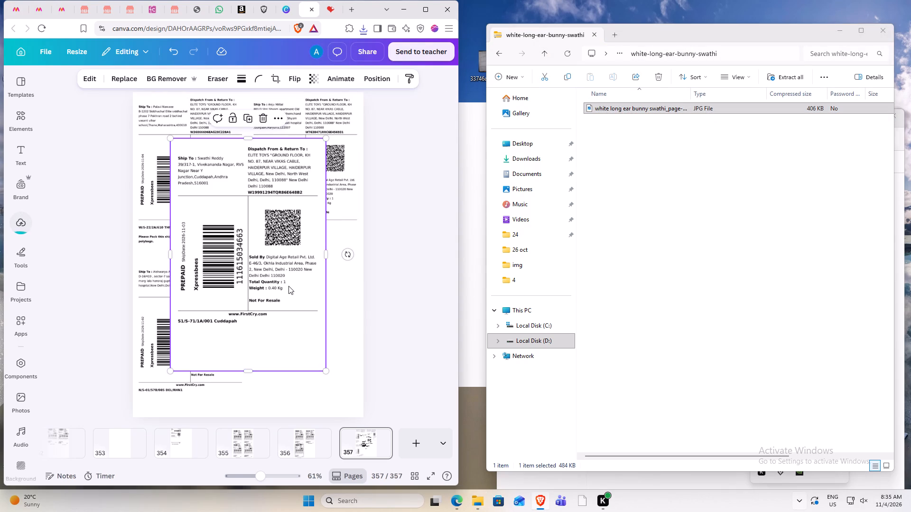
{"action": "left_click_drag", "start_coordinate": [275, 310], "coordinate": [293, 336]}
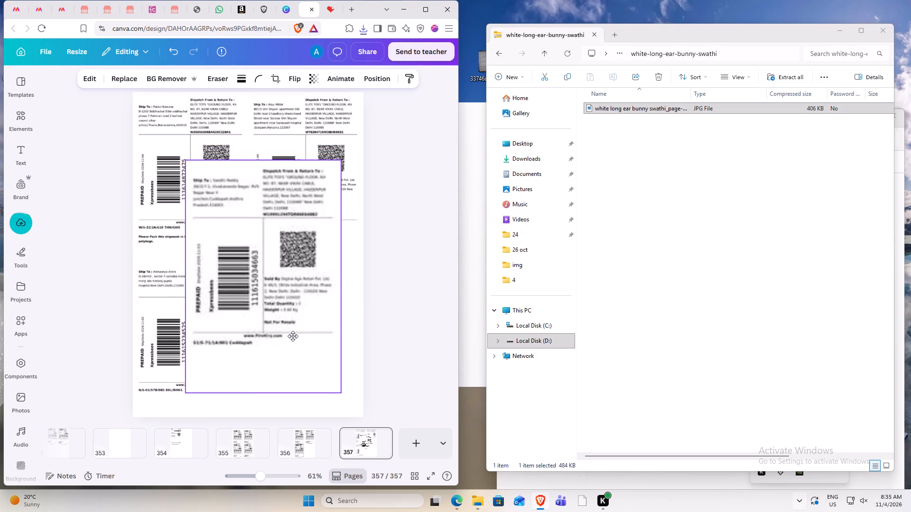
{"action": "left_click_drag", "start_coordinate": [293, 336], "coordinate": [314, 356]}
{"action": "left_click_drag", "start_coordinate": [208, 185], "coordinate": [222, 214]}
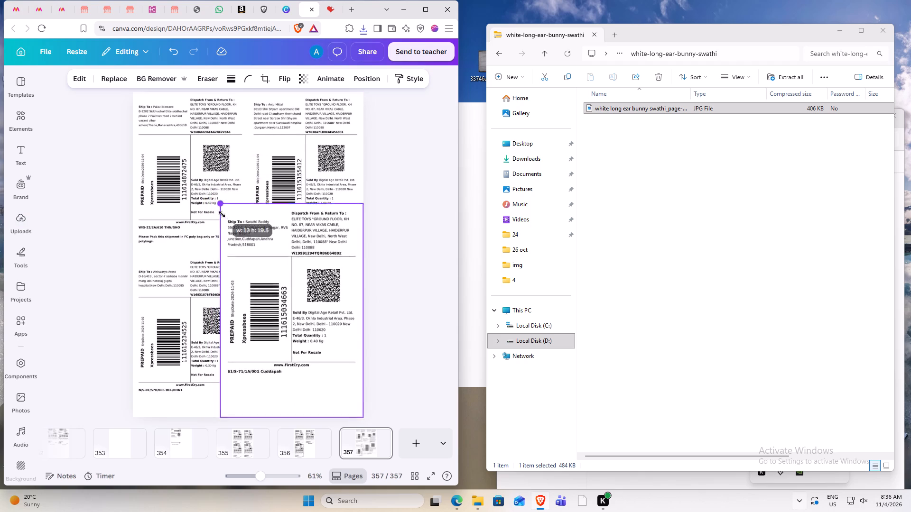
{"action": "left_click_drag", "start_coordinate": [222, 214], "coordinate": [247, 248]}
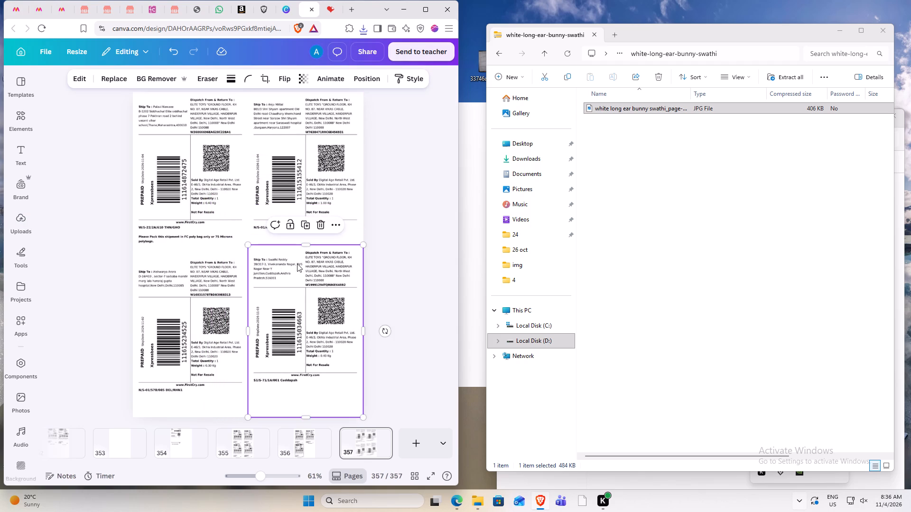
{"action": "left_click_drag", "start_coordinate": [298, 265], "coordinate": [298, 276]}
{"action": "left_click", "coordinate": [410, 284]}
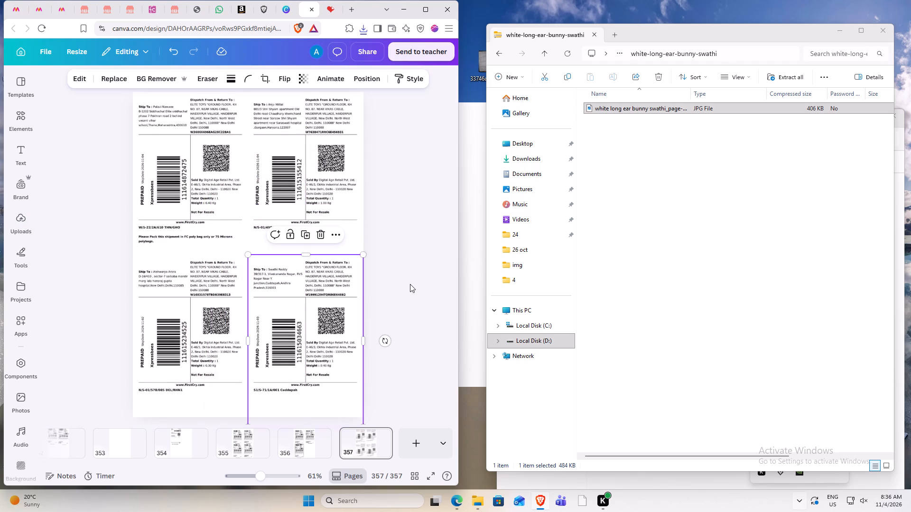
Copy the four GRAY ELEPHANT captions from page 355 onto page 357.
{"action": "left_click", "coordinate": [258, 447]}
{"action": "left_click", "coordinate": [192, 259]}
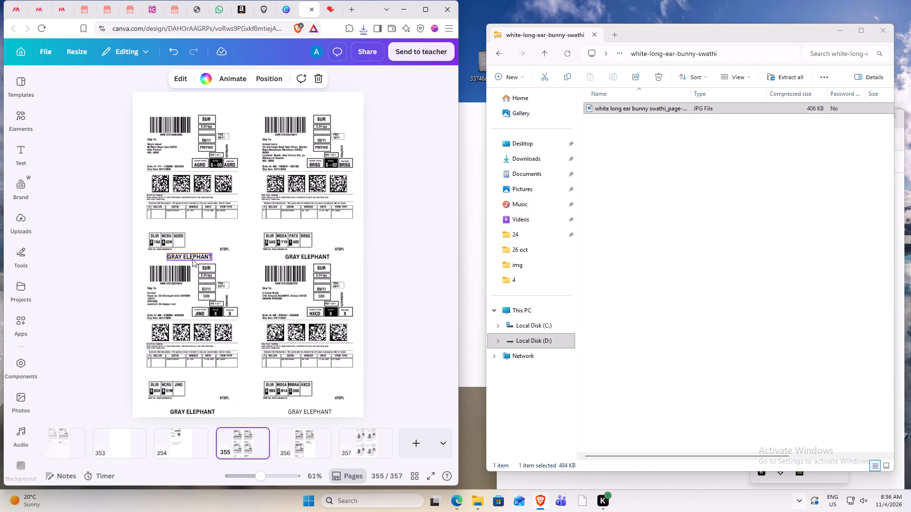
{"action": "right_click", "coordinate": [192, 259]}
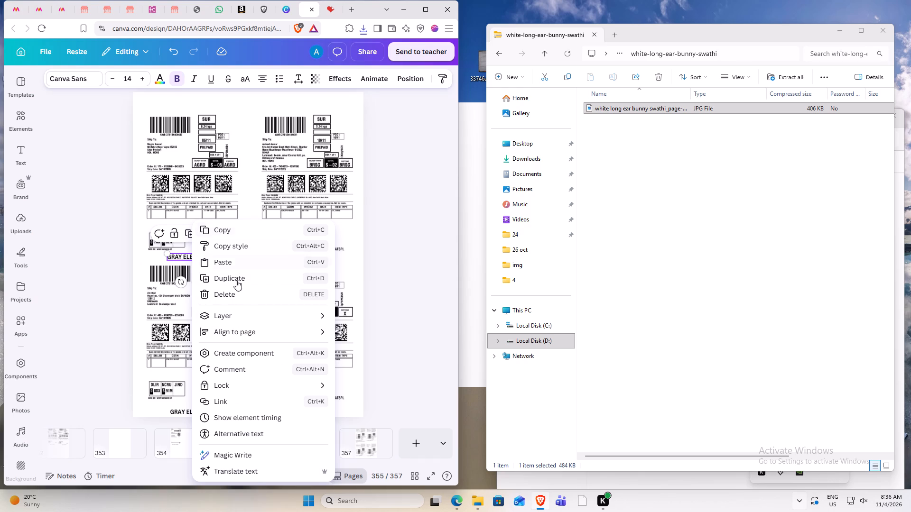
{"action": "left_click", "coordinate": [125, 390]}
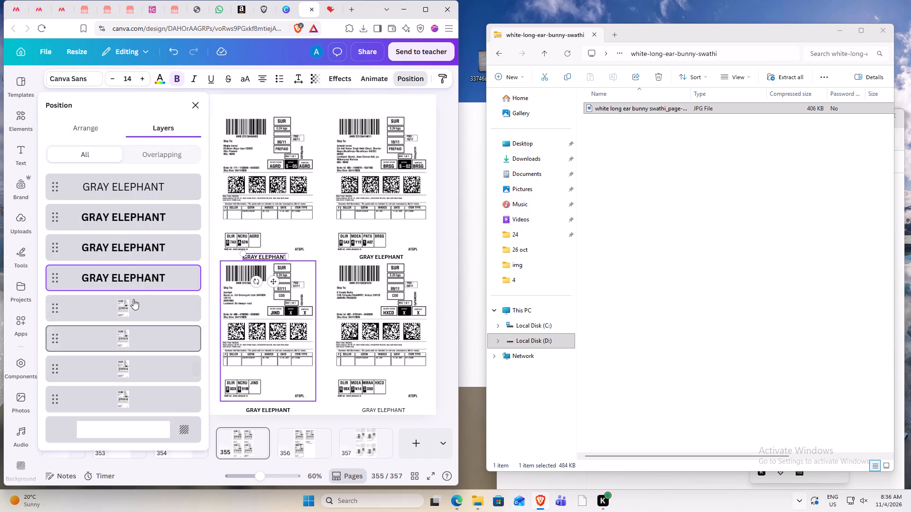
{"action": "left_click", "coordinate": [130, 245], "text": "ctrl"}
{"action": "left_click", "coordinate": [130, 220], "text": "ctrl"}
{"action": "left_click", "coordinate": [133, 183], "text": "ctrl"}
{"action": "right_click", "coordinate": [133, 183]}
{"action": "left_click", "coordinate": [157, 186]}
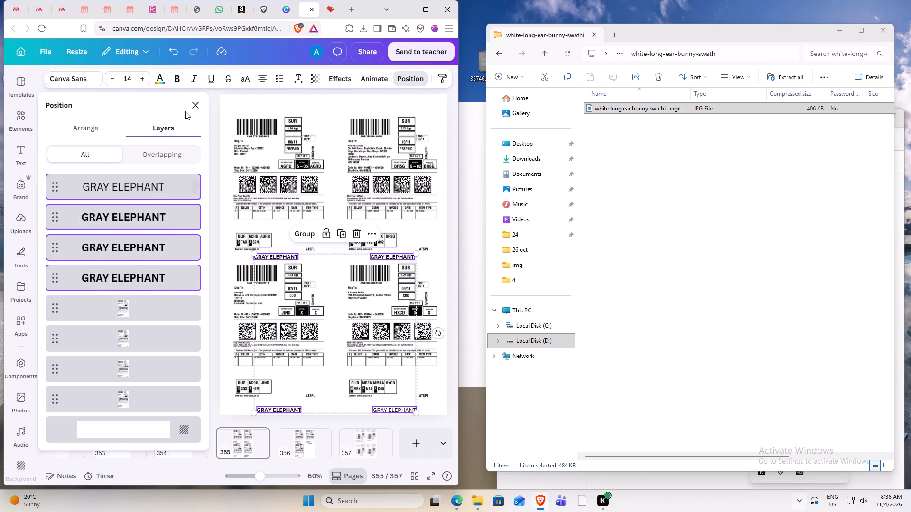
{"action": "left_click", "coordinate": [189, 101]}
{"action": "left_click", "coordinate": [370, 440]}
{"action": "key", "text": "ctrl+v"}
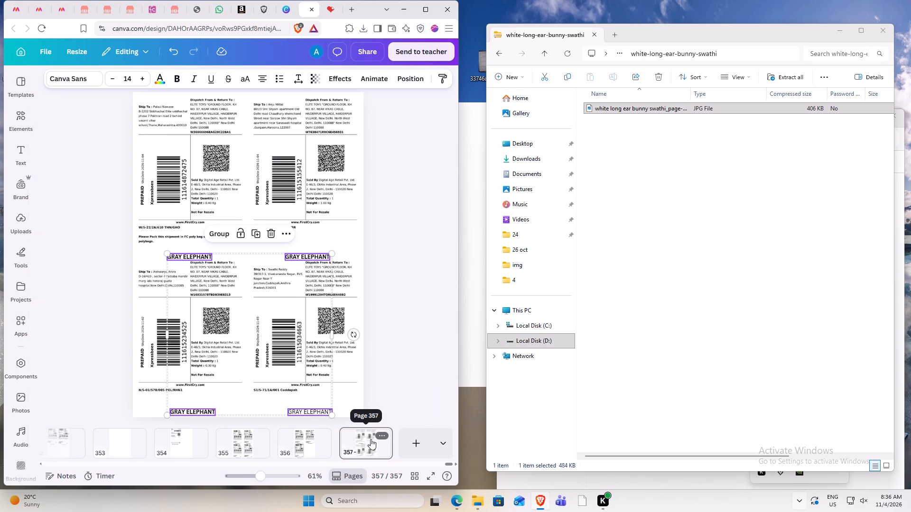
{"action": "left_click", "coordinate": [399, 343]}
Nudge page 357's two mid-page captions slightly upward, clear of the lower labels, and keep them level with each other.
{"action": "left_click", "coordinate": [317, 258]}
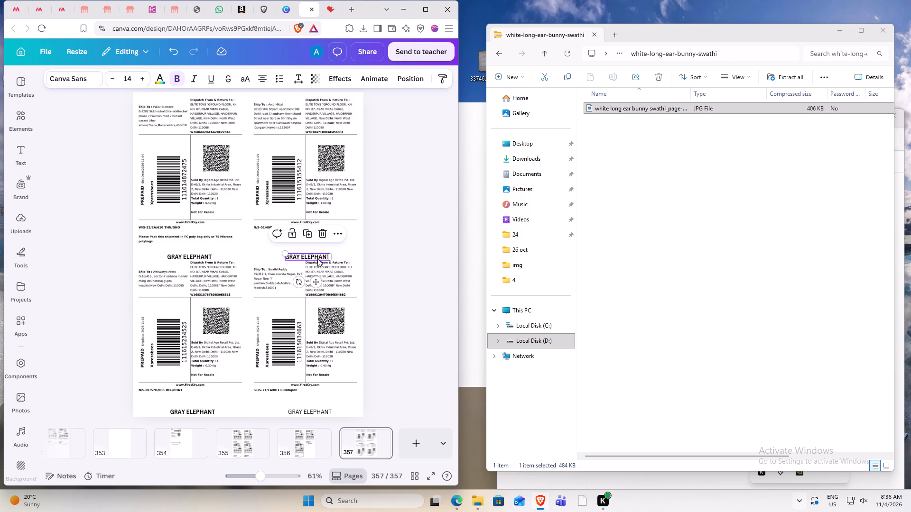
{"action": "key", "text": "Up"}
{"action": "left_click", "coordinate": [191, 257]}
{"action": "key", "text": "Up"}
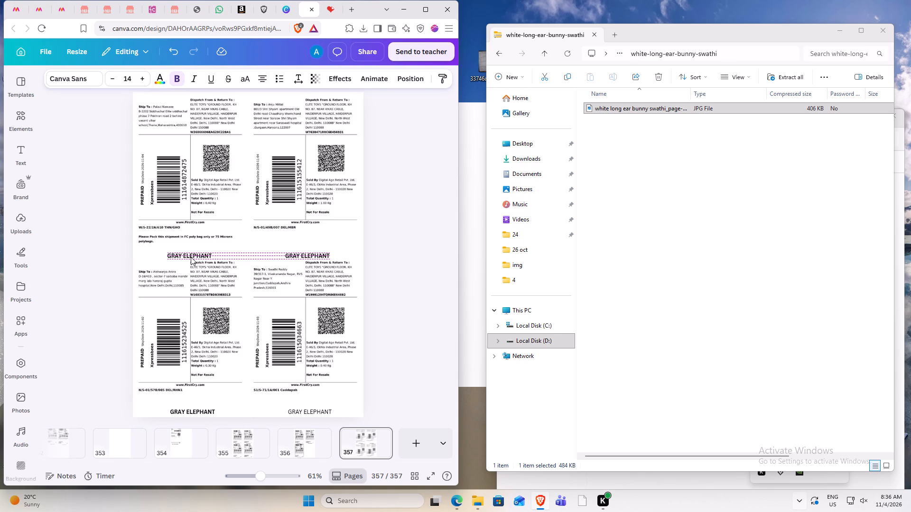
{"action": "key", "text": "Up"}
{"action": "left_click", "coordinate": [302, 252]}
{"action": "key", "text": "Up"}
{"action": "key", "text": "Up"}
{"action": "key", "text": "Down"}
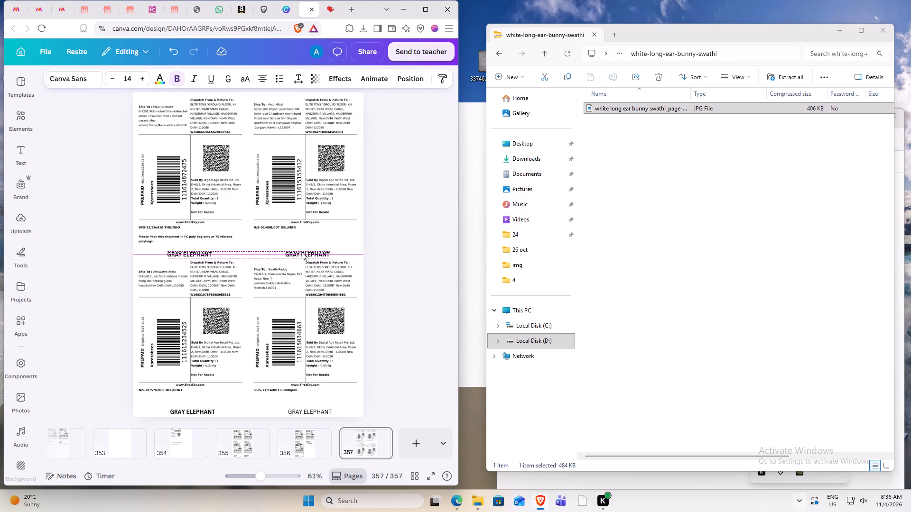
{"action": "left_click", "coordinate": [414, 252]}
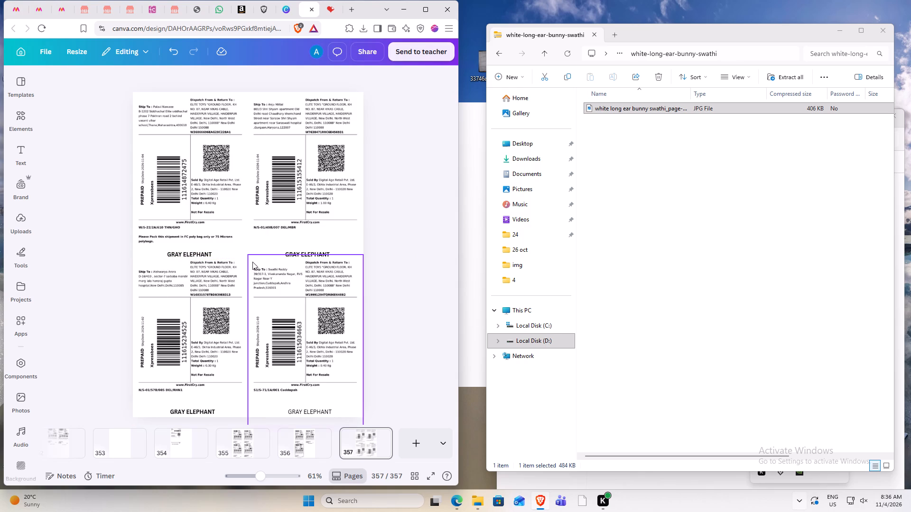
{"action": "left_click", "coordinate": [174, 255]}
{"action": "key", "text": "Up"}
{"action": "key", "text": "Up"}
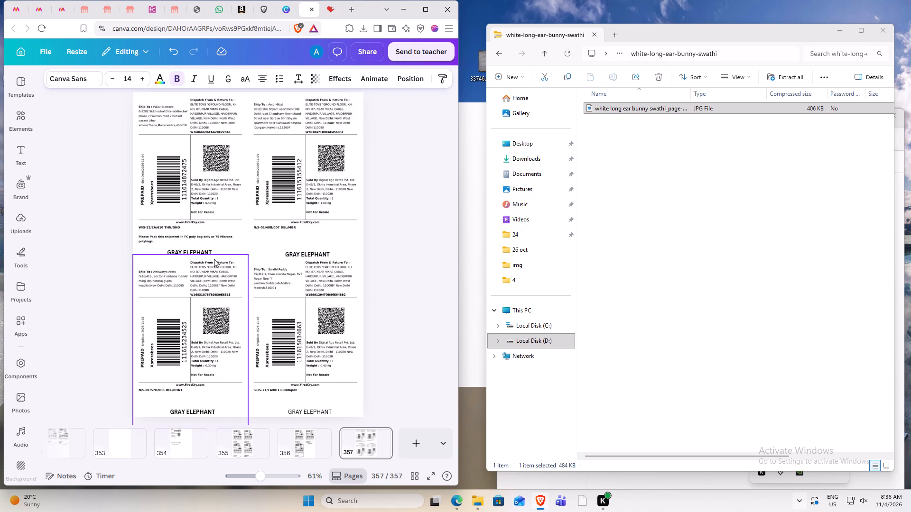
{"action": "left_click", "coordinate": [321, 253]}
{"action": "key", "text": "Up"}
{"action": "key", "text": "Up"}
{"action": "key", "text": "Up"}
{"action": "key", "text": "Down"}
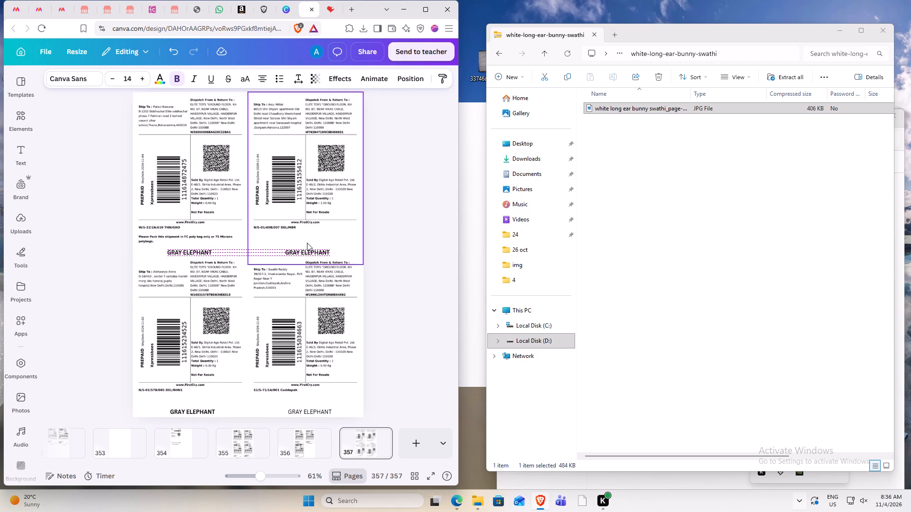
Check the file names in folder 4 and change the caption under the bee pillow label to BEE PILLOW.
{"action": "double_click", "coordinate": [547, 57]}
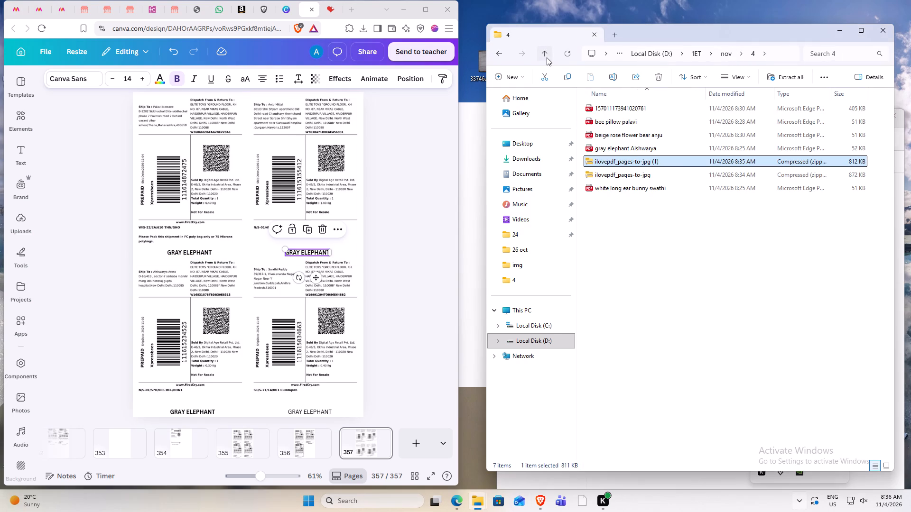
{"action": "triple_click", "coordinate": [189, 250]}
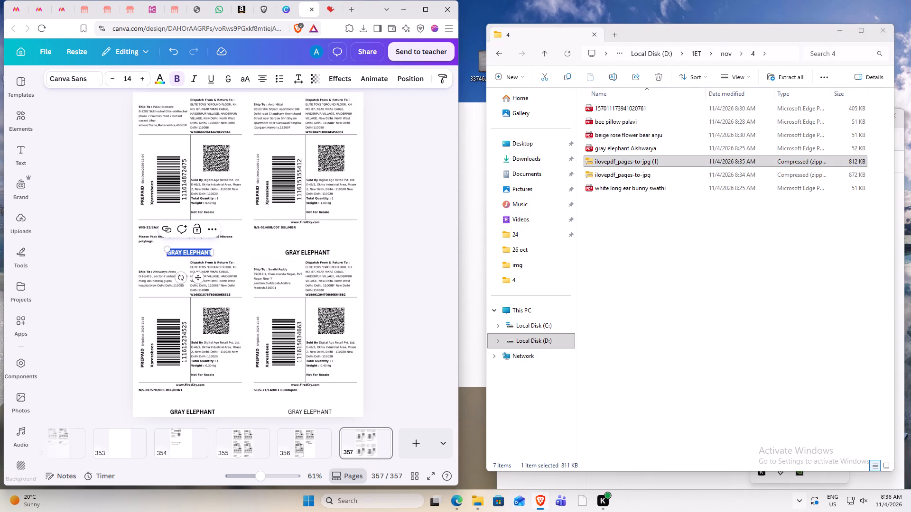
{"action": "type", "text": "bee"}
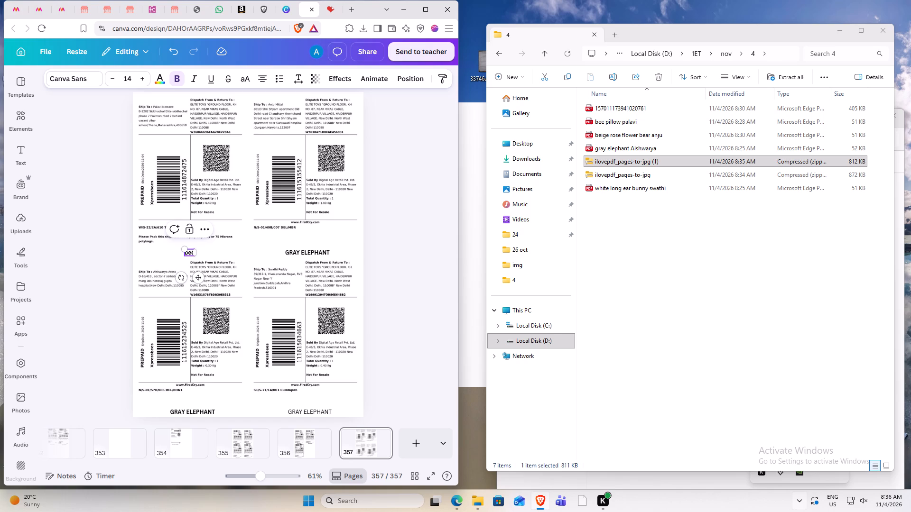
{"action": "key", "text": "BackSpace"}
{"action": "type", "text": "BEE PILLOW"}
Change the caption under the beige rose flower bear label to BEIGE ROSE.
{"action": "double_click", "coordinate": [302, 253]}
{"action": "type", "text": "BEIGE ROSE"}
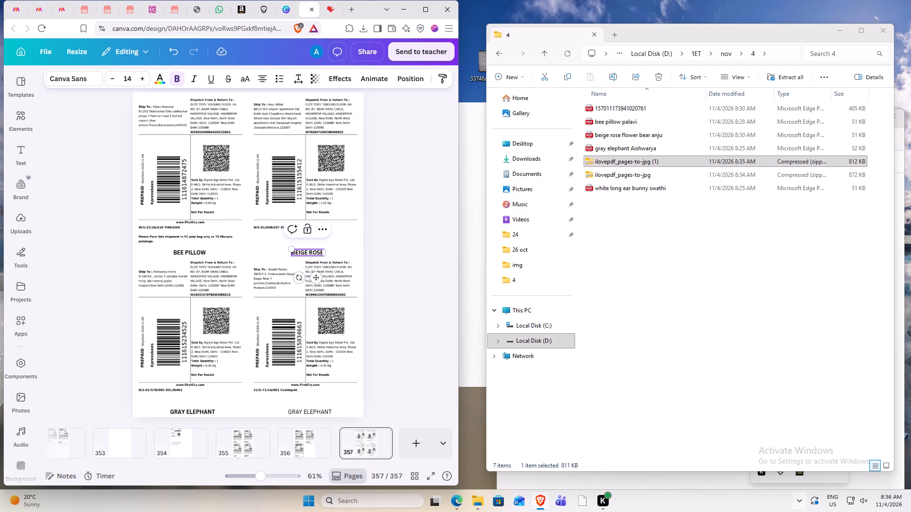
Complete the BEIGE ROSE caption on page 357 so it reads BEIGE ROSE FLOWER BEAR.
{"action": "key", "text": "f"}
{"action": "key", "text": "BackSpace"}
{"action": "key", "text": "space"}
{"action": "type", "text": "FLOWER BEAR"}
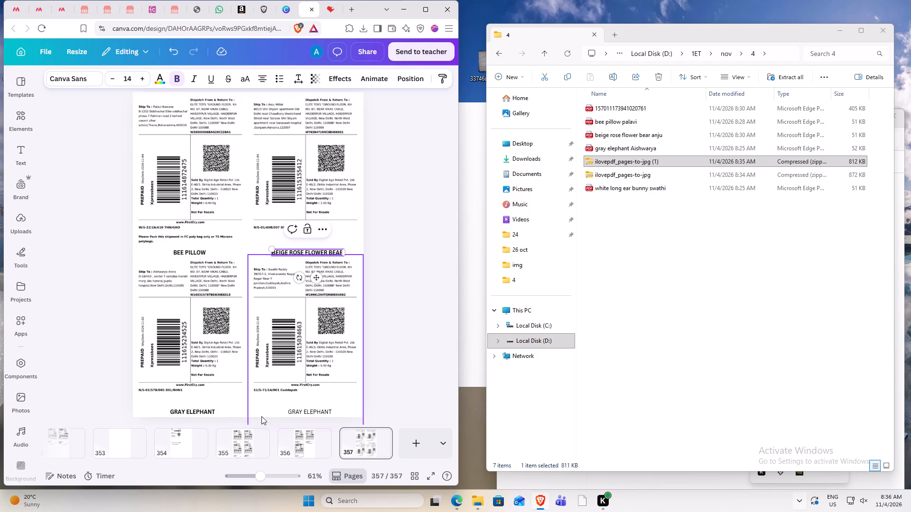
Change the remaining plain-weight GRAY ELEPHANT caption on page 357 to WHITE LONG EAR BUNNY.
{"action": "double_click", "coordinate": [298, 412]}
{"action": "type", "text": "WHI"}
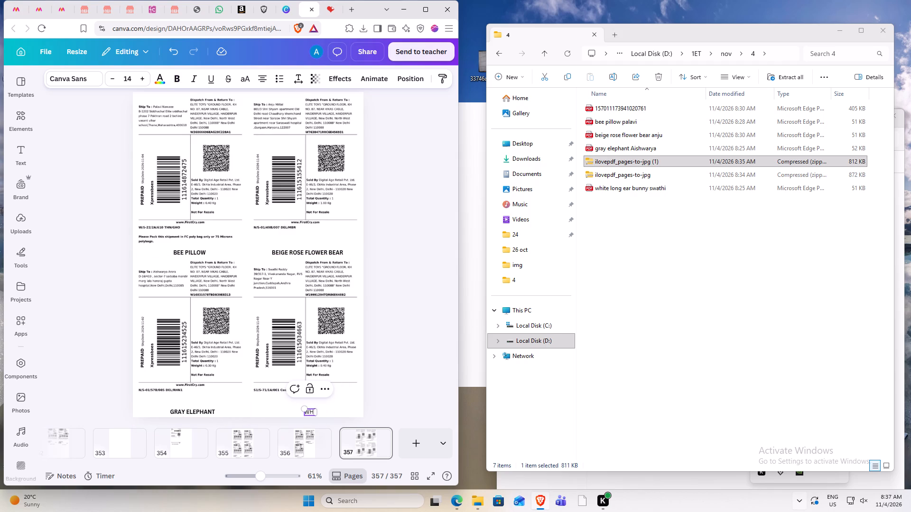
{"action": "type", "text": "I="}
{"action": "key", "text": "BackSpace"}
{"action": "key", "text": "BackSpace"}
{"action": "type", "text": "TE LONG EAR BUNNY"}
{"action": "left_click", "coordinate": [384, 374]}
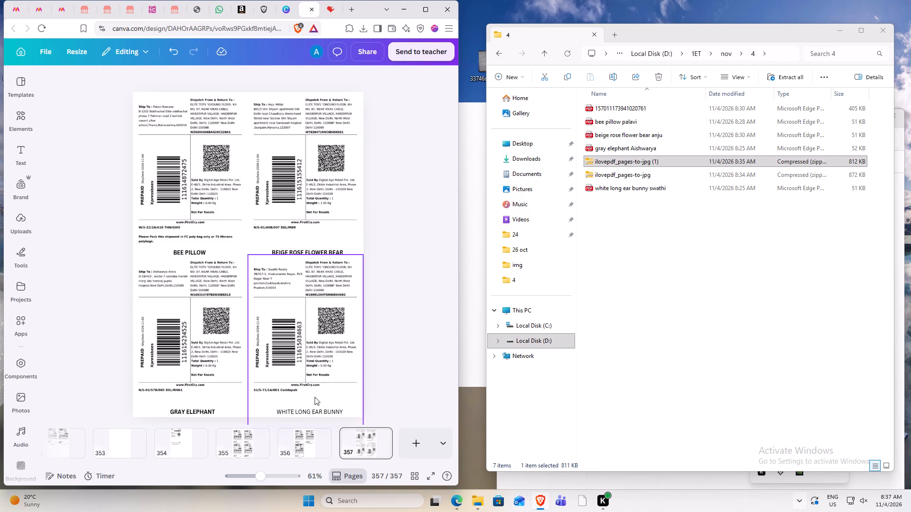
Download only pages 355-357 of the design as a PDF in the Digital preset.
{"action": "left_click", "coordinate": [253, 437]}
{"action": "left_click", "coordinate": [364, 56]}
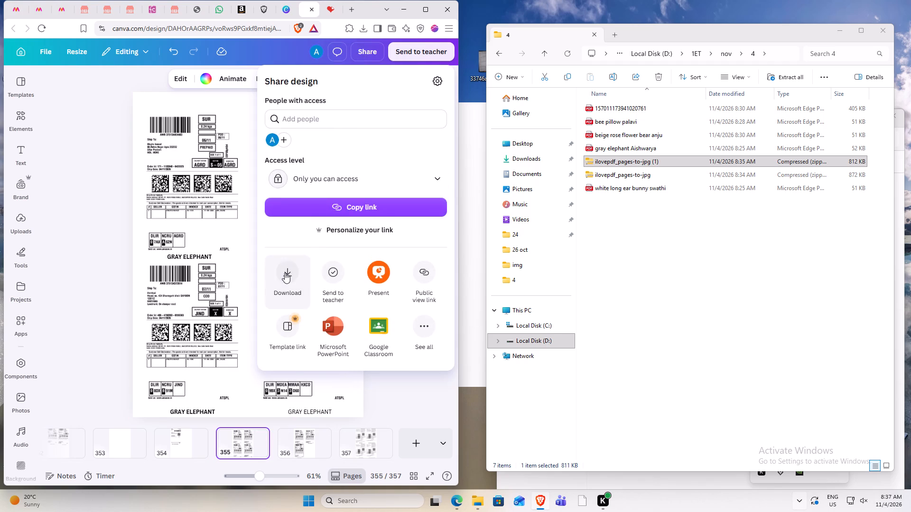
{"action": "left_click", "coordinate": [285, 273]}
{"action": "left_click", "coordinate": [355, 241]}
{"action": "left_click", "coordinate": [403, 236]}
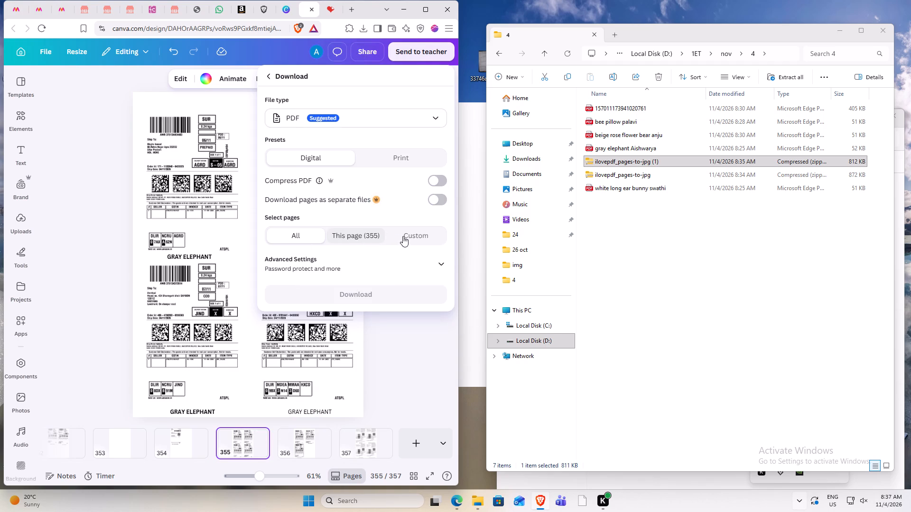
{"action": "left_click", "coordinate": [407, 219]}
{"action": "left_click", "coordinate": [309, 240]}
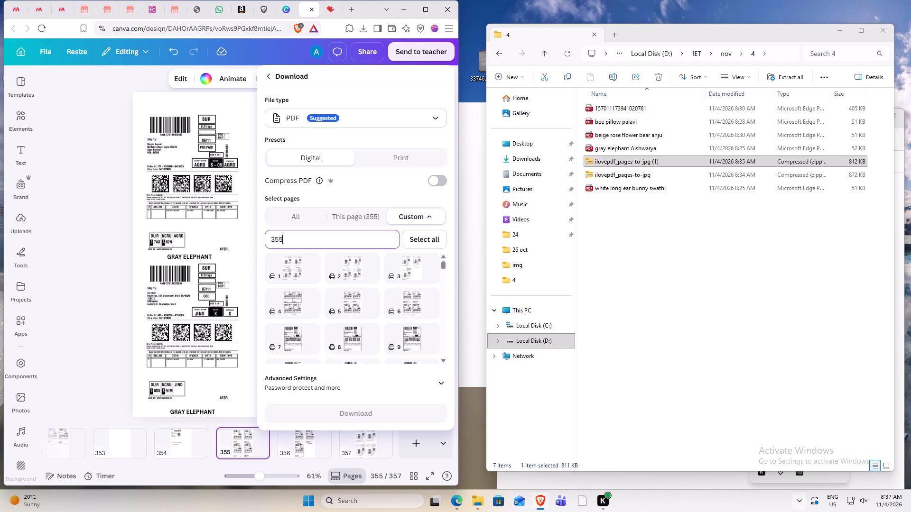
{"action": "key", "text": "minus"}
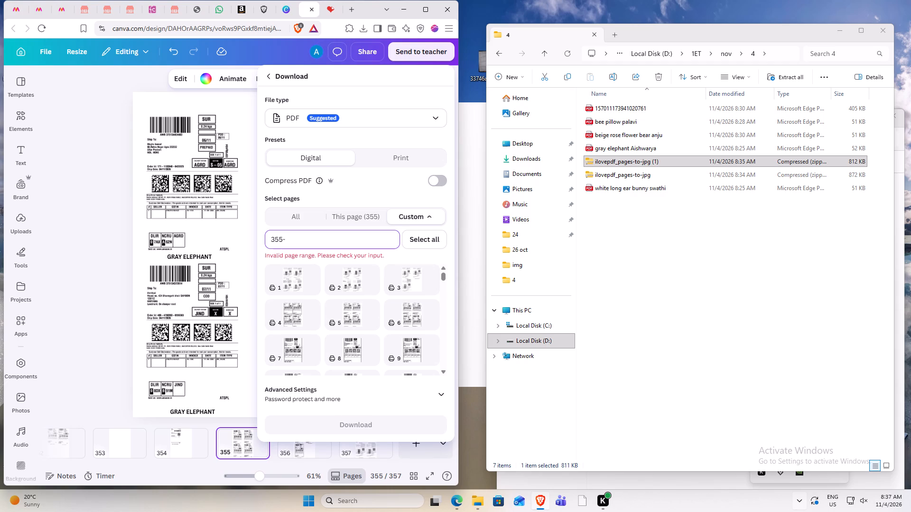
{"action": "type", "text": "357"}
{"action": "left_click", "coordinate": [338, 425]}
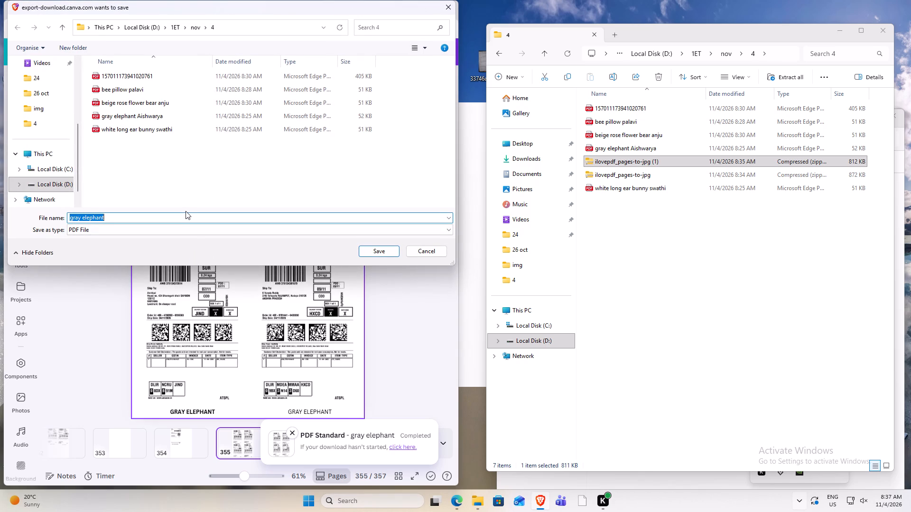
Name the exported PDF "label 4 1" for saving in folder 4.
{"action": "type", "text": "la"}
{"action": "type", "text": "bel"}
{"action": "key", "text": "space"}
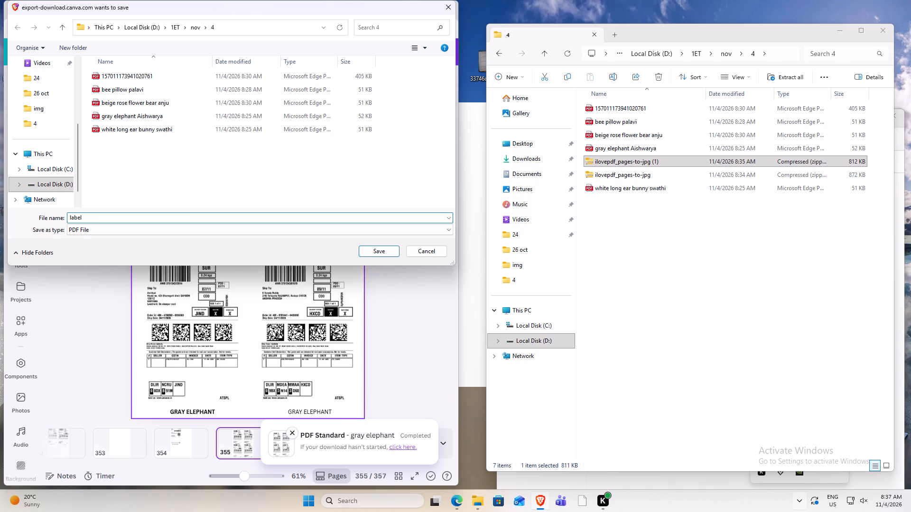
{"action": "type", "text": "4 1"}
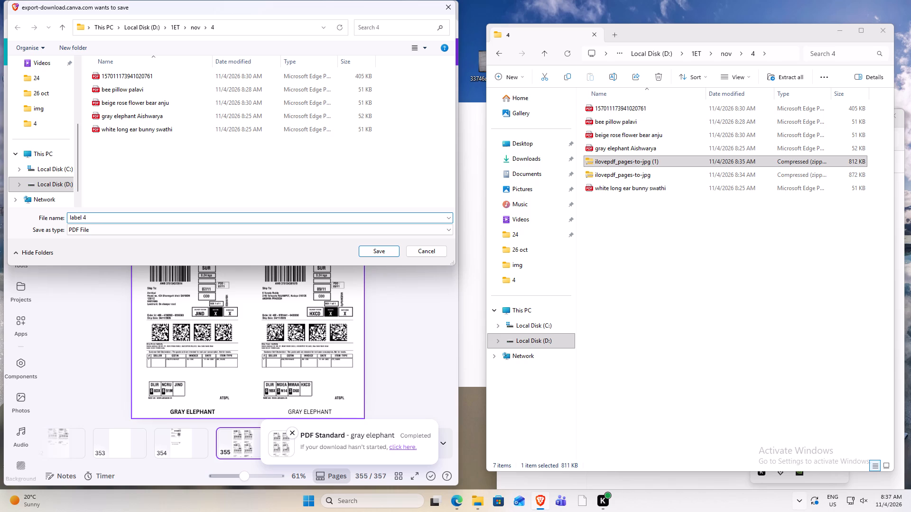
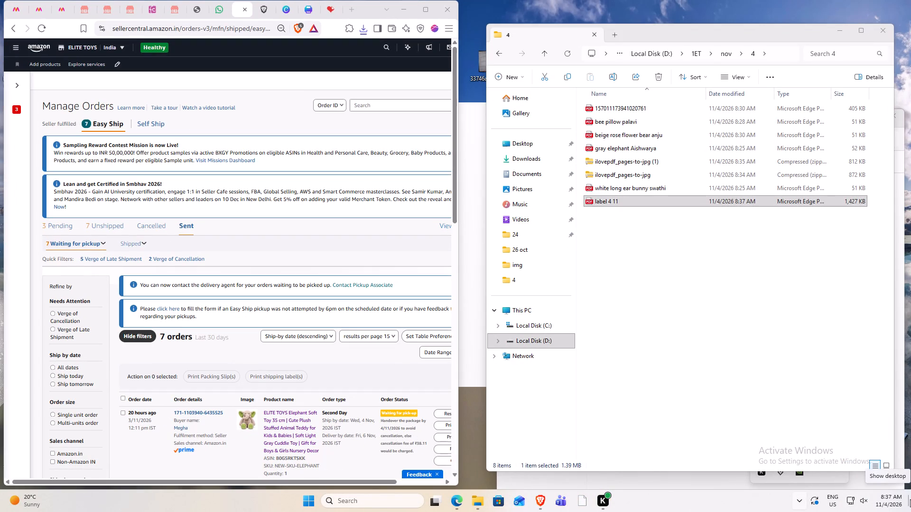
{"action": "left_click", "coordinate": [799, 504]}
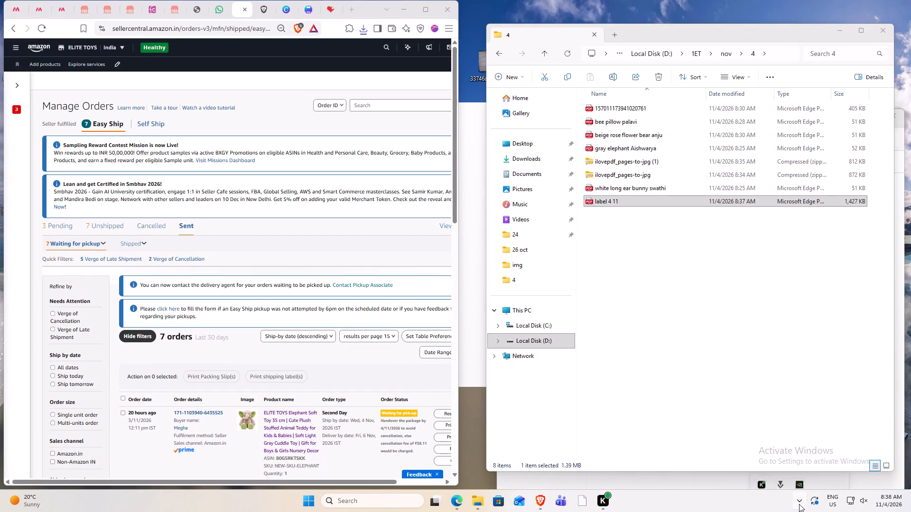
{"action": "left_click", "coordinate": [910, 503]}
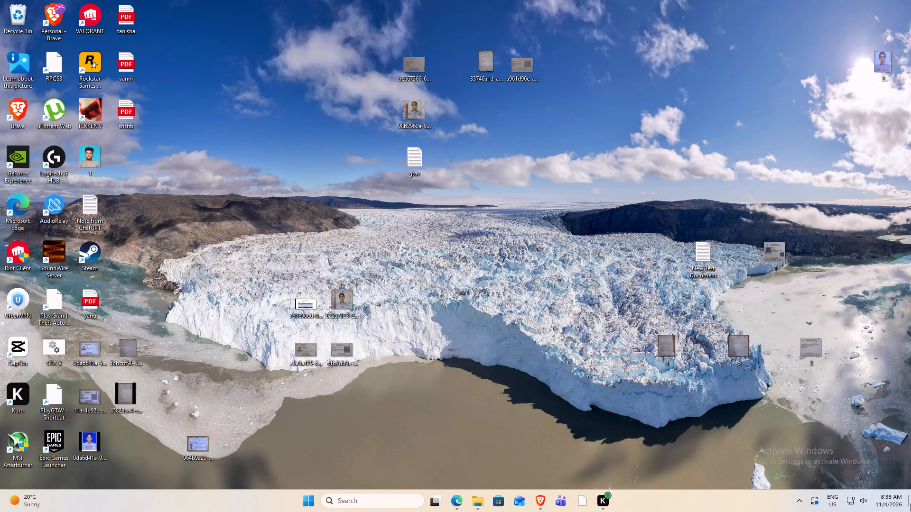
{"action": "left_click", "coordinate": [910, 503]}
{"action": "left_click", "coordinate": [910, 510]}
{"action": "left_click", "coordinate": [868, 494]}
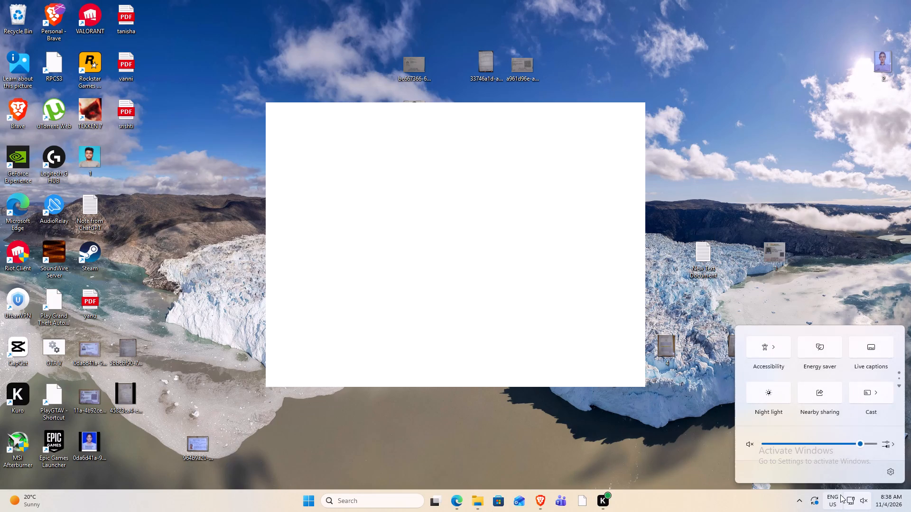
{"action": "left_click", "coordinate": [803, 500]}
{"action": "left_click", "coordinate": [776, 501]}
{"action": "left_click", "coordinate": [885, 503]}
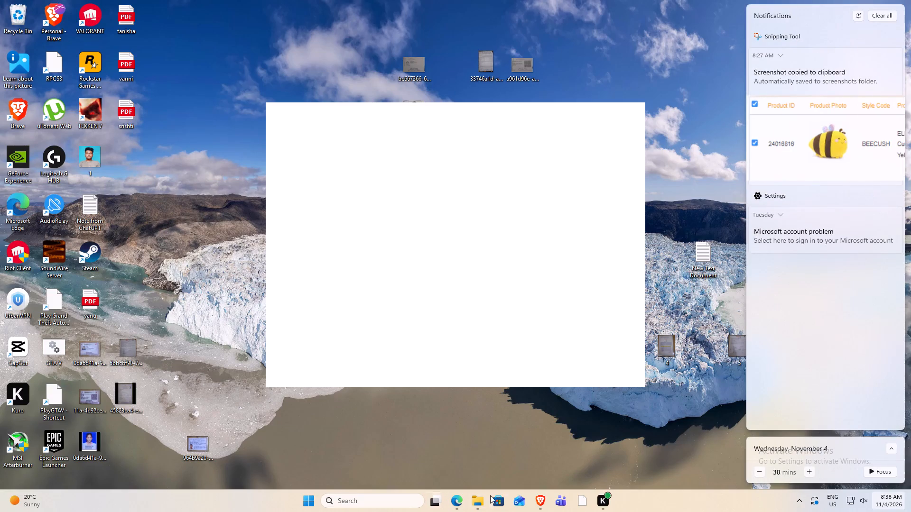
In Brave, capture a screen snip of the FirstCry 60CM cream teddy bear listing, with its first product photo, title, price and colour options.
{"action": "left_click", "coordinate": [549, 507]}
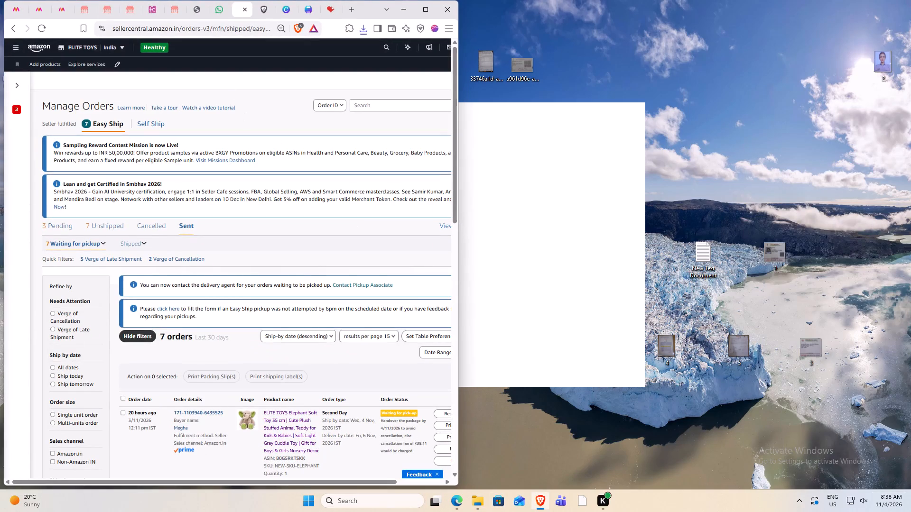
{"action": "left_click", "coordinate": [166, 11]}
{"action": "left_click", "coordinate": [130, 13]}
{"action": "left_click", "coordinate": [118, 10]}
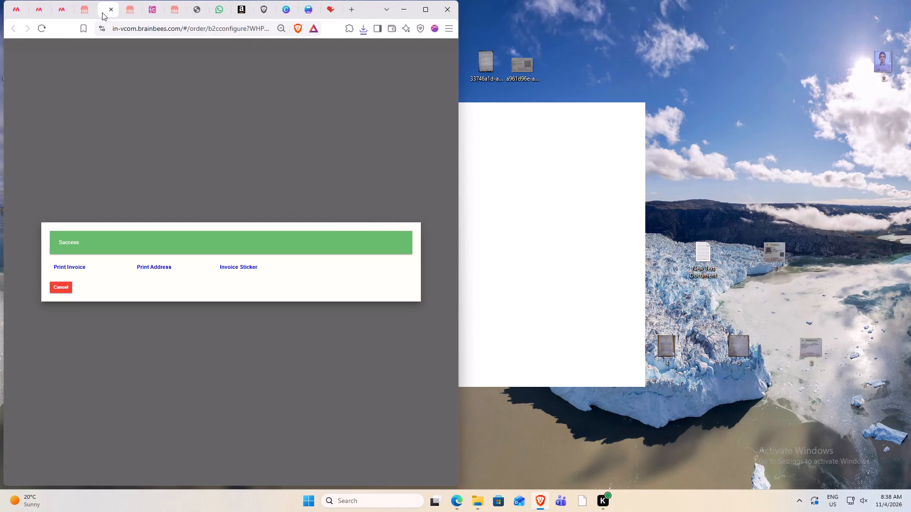
{"action": "left_click", "coordinate": [88, 15]}
{"action": "left_click", "coordinate": [62, 17]}
{"action": "left_click", "coordinate": [144, 12]}
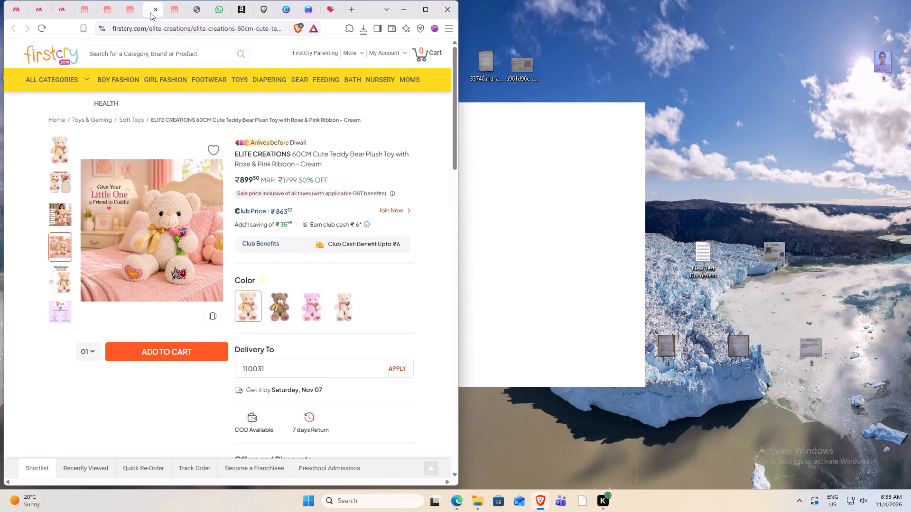
{"action": "left_click", "coordinate": [50, 148]}
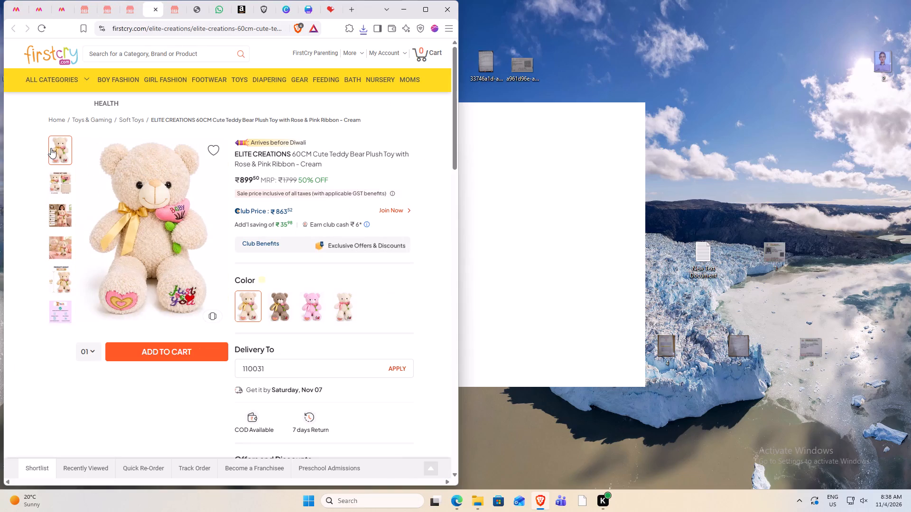
{"action": "key", "text": "alt+Insert"}
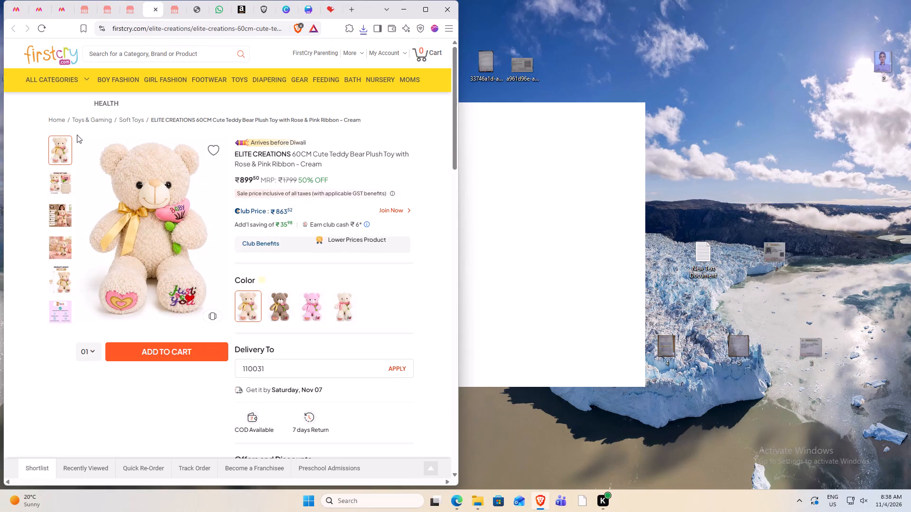
{"action": "key", "text": "Print"}
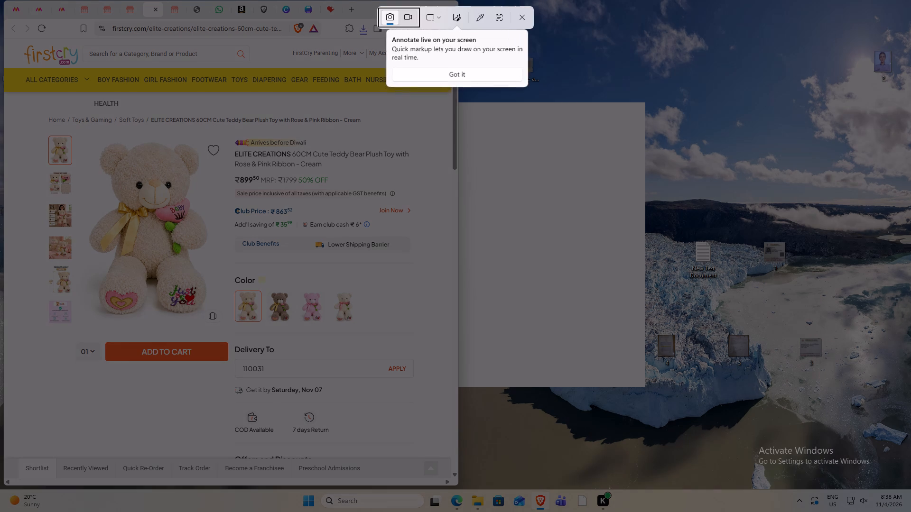
{"action": "left_click_drag", "start_coordinate": [77, 134], "coordinate": [446, 321]}
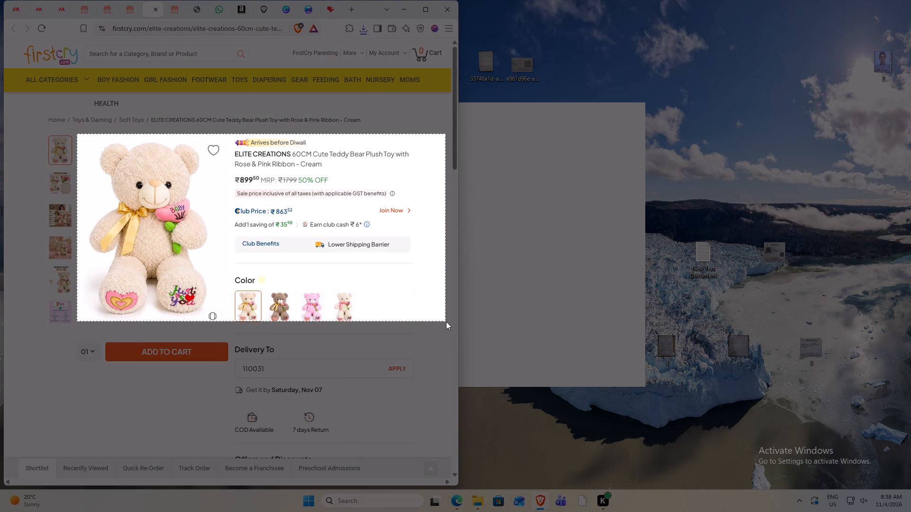
{"action": "left_click_drag", "start_coordinate": [446, 321], "coordinate": [450, 329]}
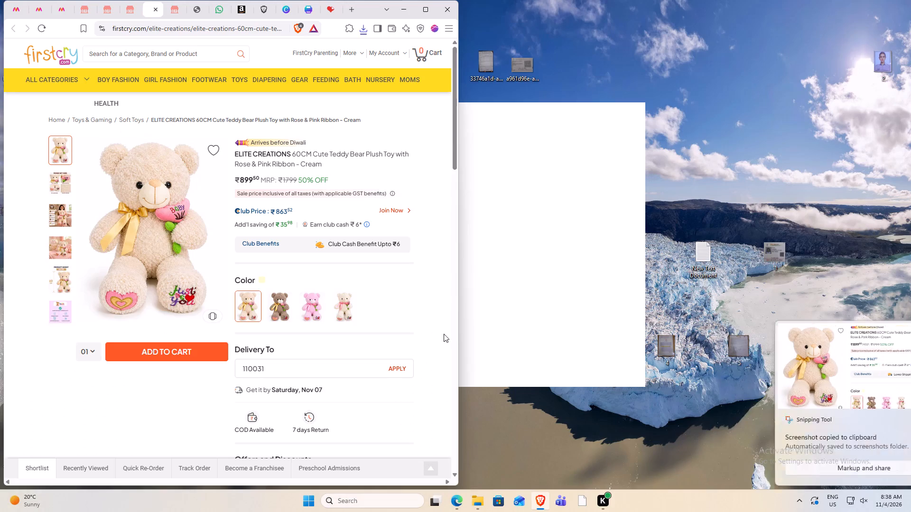
Switch to WhatsApp in the browser.
{"action": "left_click", "coordinate": [215, 19]}
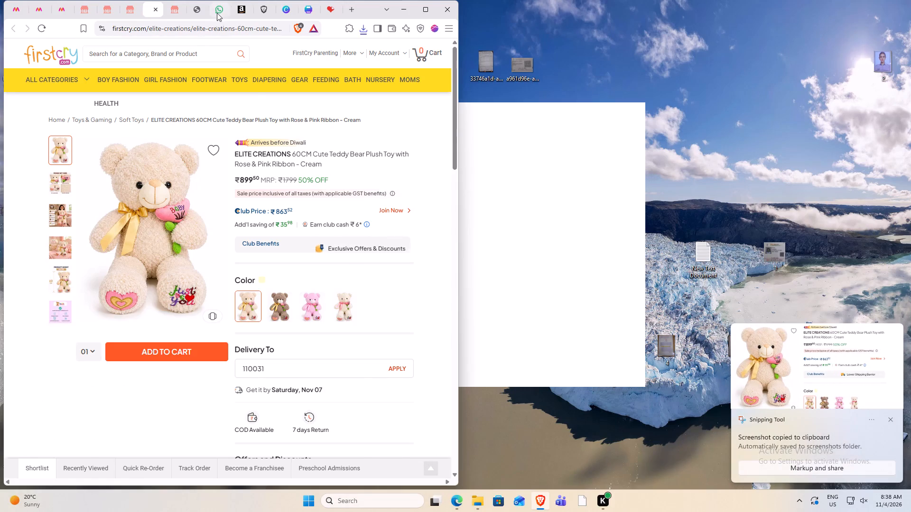